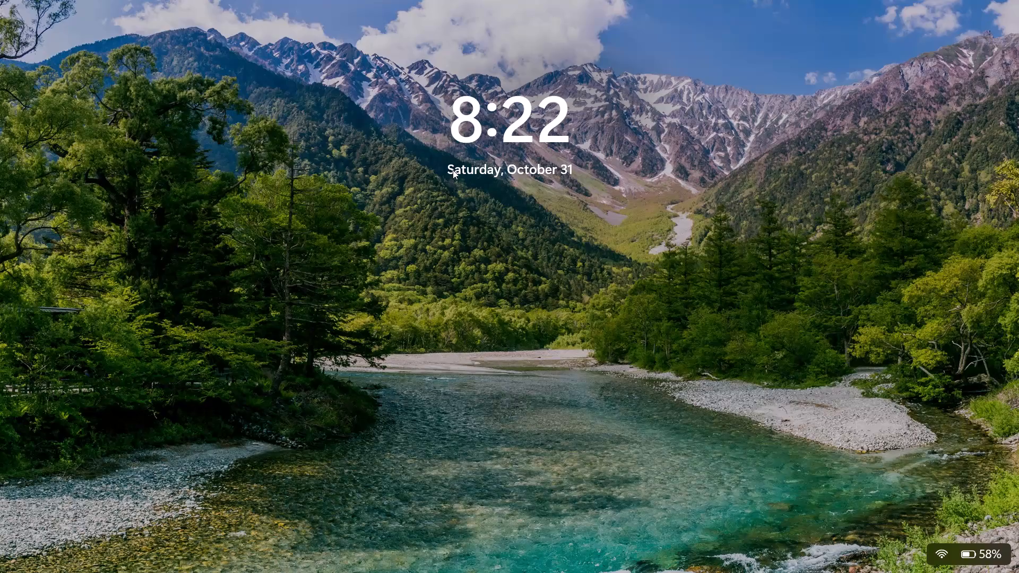
Add the smiling cat sticker directly after the first sticker on the timeline and trim it to the end of the second image clip.
scroll(453, 170, down, 4)
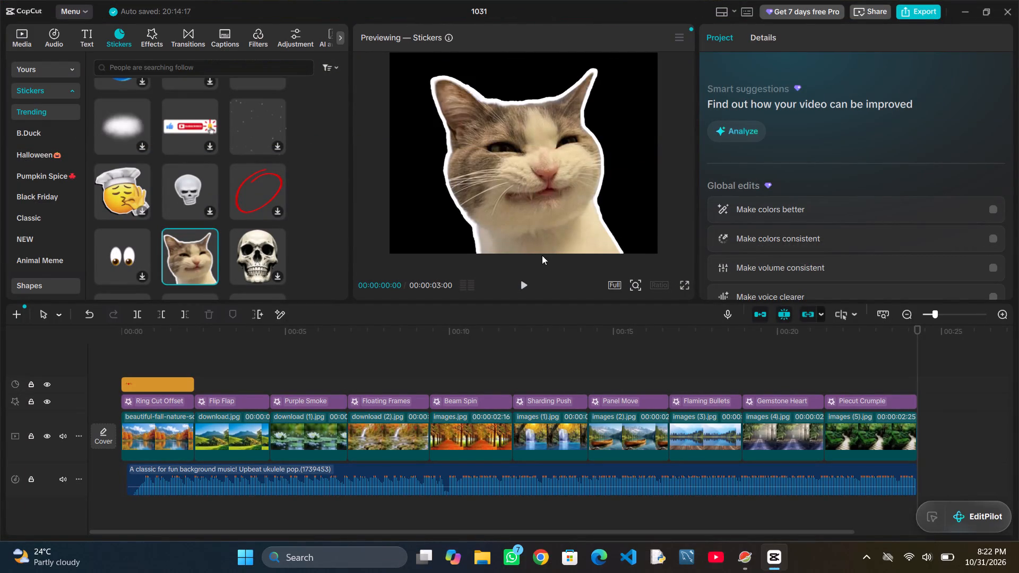
click(522, 287)
drag(208, 248, 180, 378)
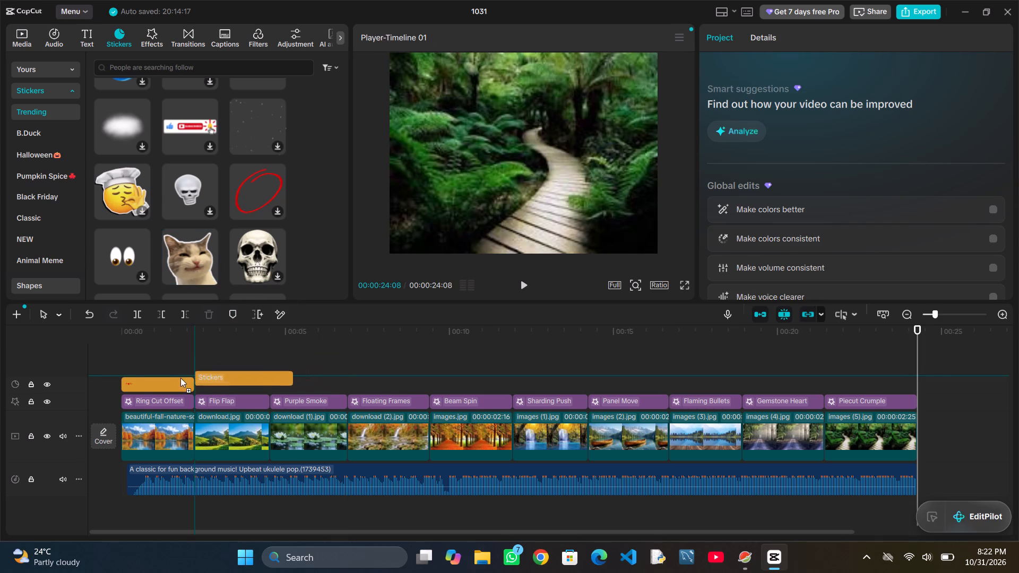
drag(180, 378, 197, 387)
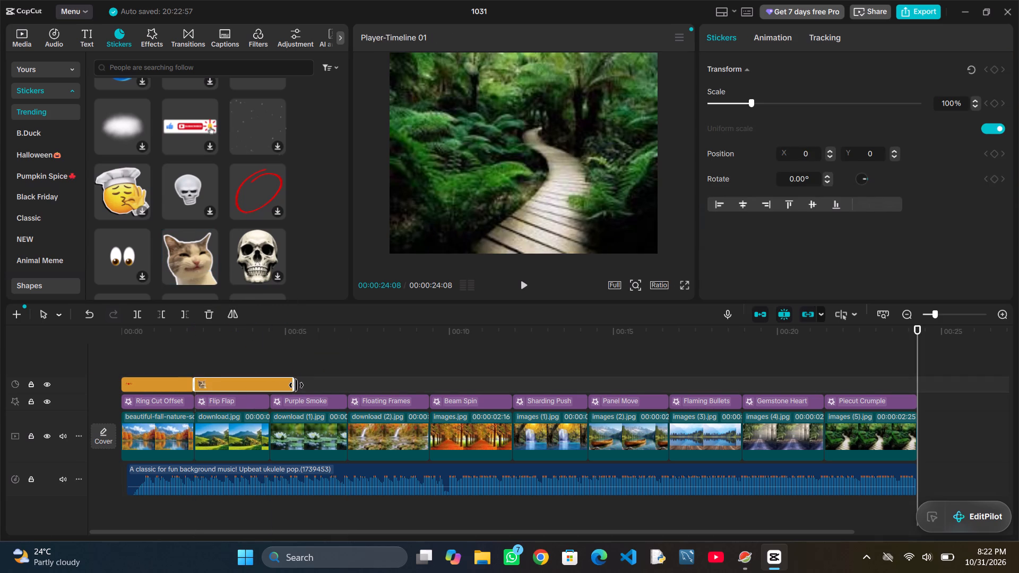
drag(296, 385, 269, 389)
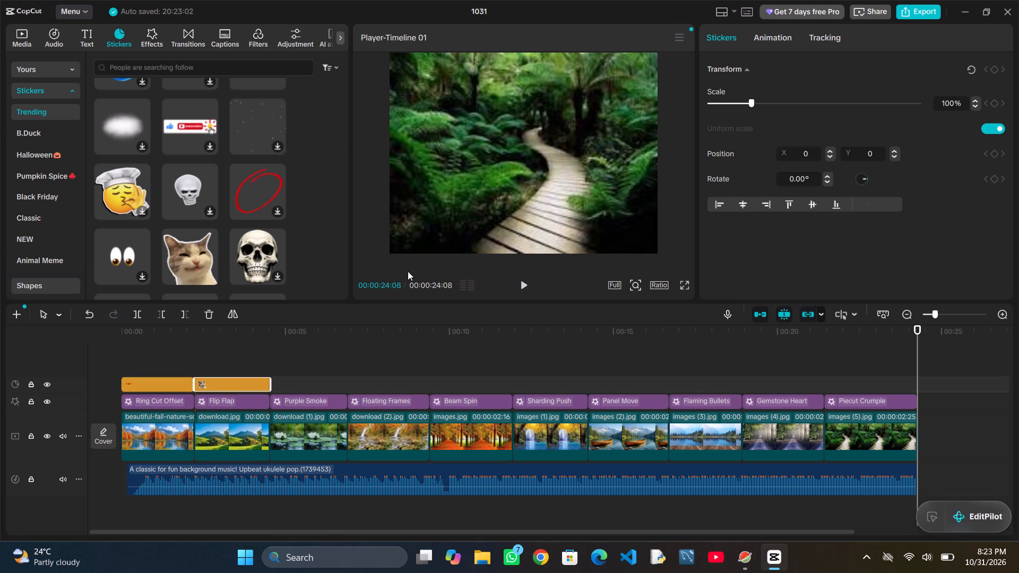
Scale the cat sticker down to 27% and move it to the picture's upper right corner, about X 1354, Y 807.
click(524, 291)
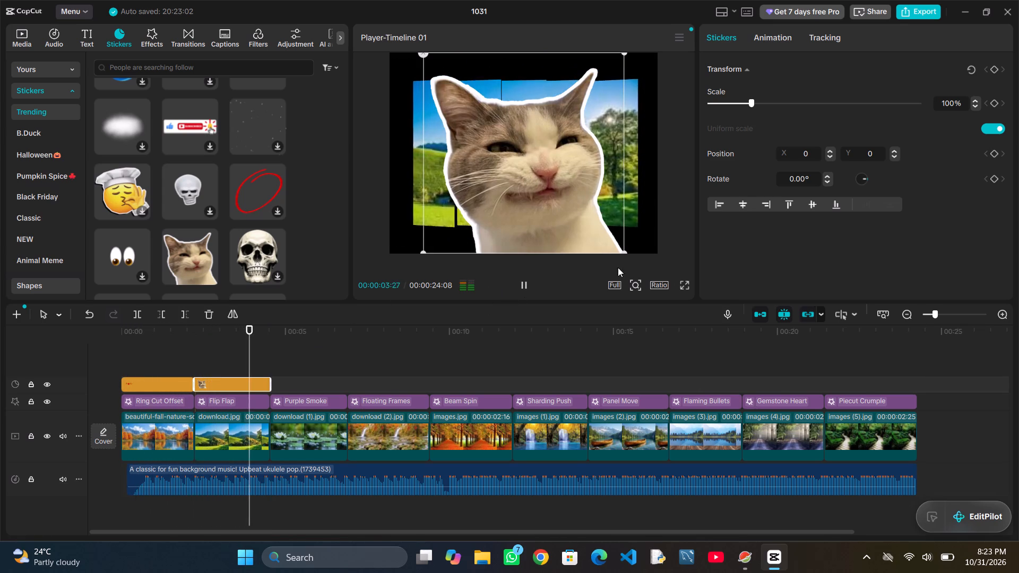
click(617, 252)
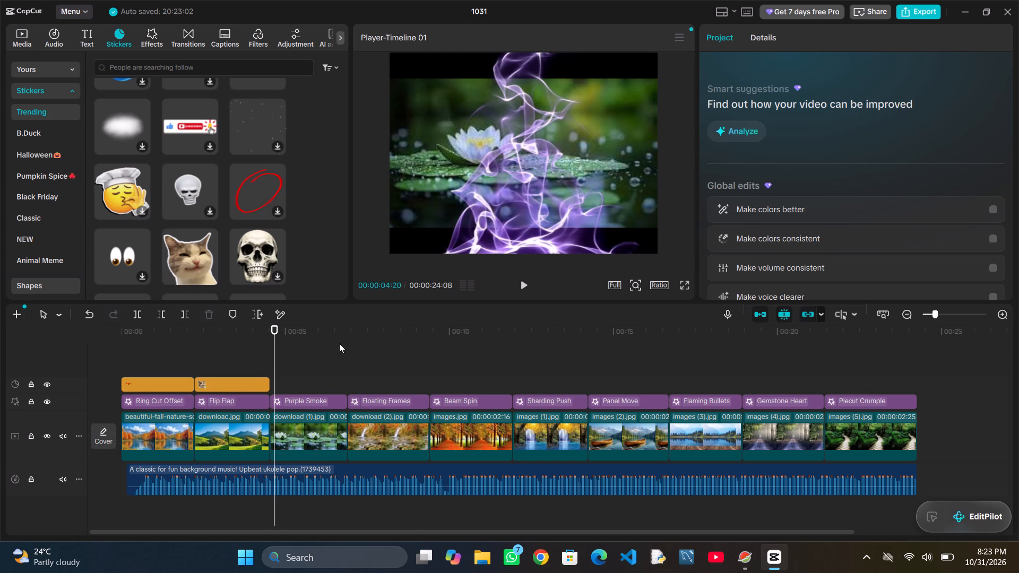
drag(277, 354, 252, 354)
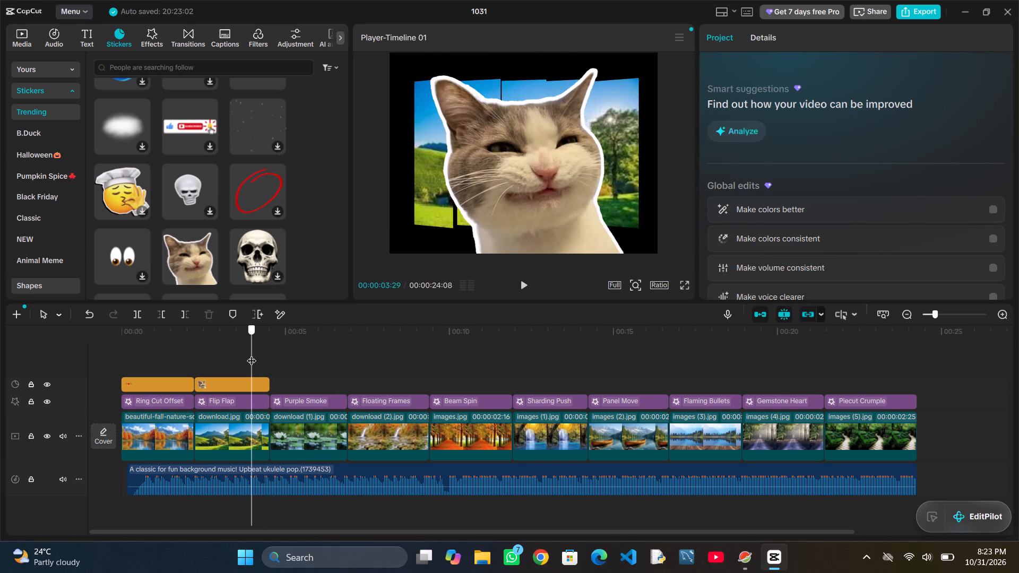
drag(252, 354, 252, 353)
click(498, 193)
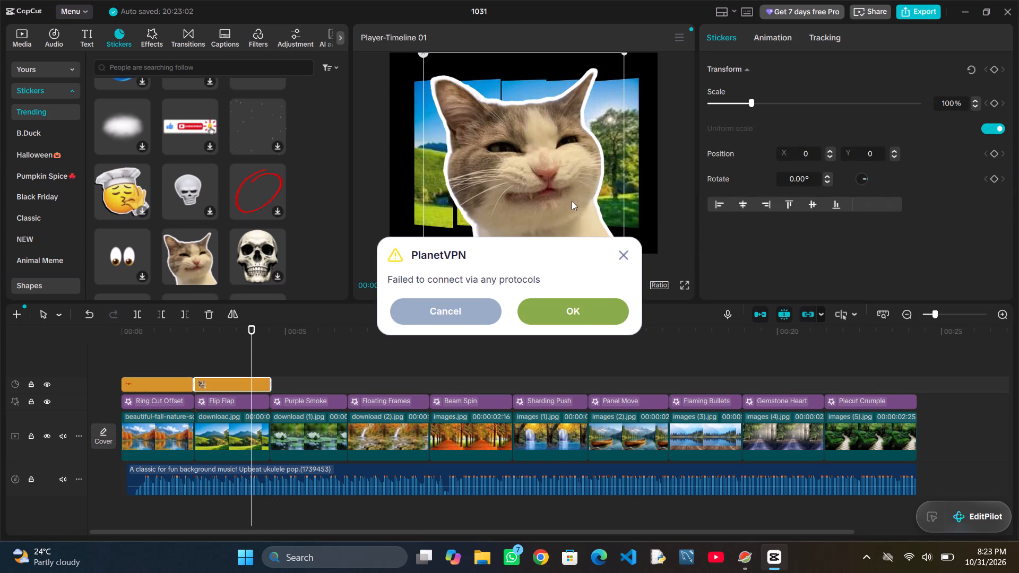
click(562, 311)
drag(624, 250, 613, 241)
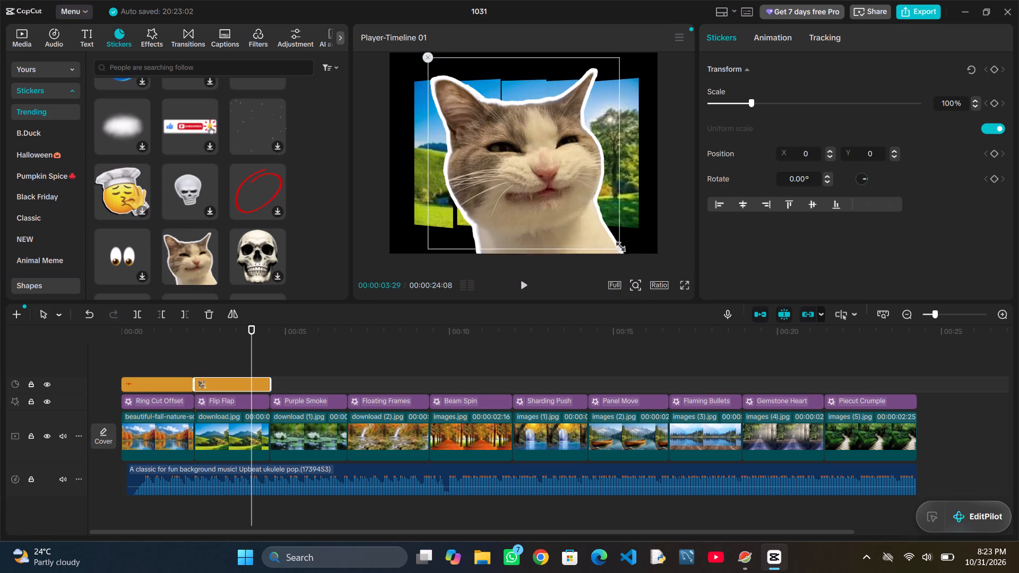
drag(613, 241, 525, 151)
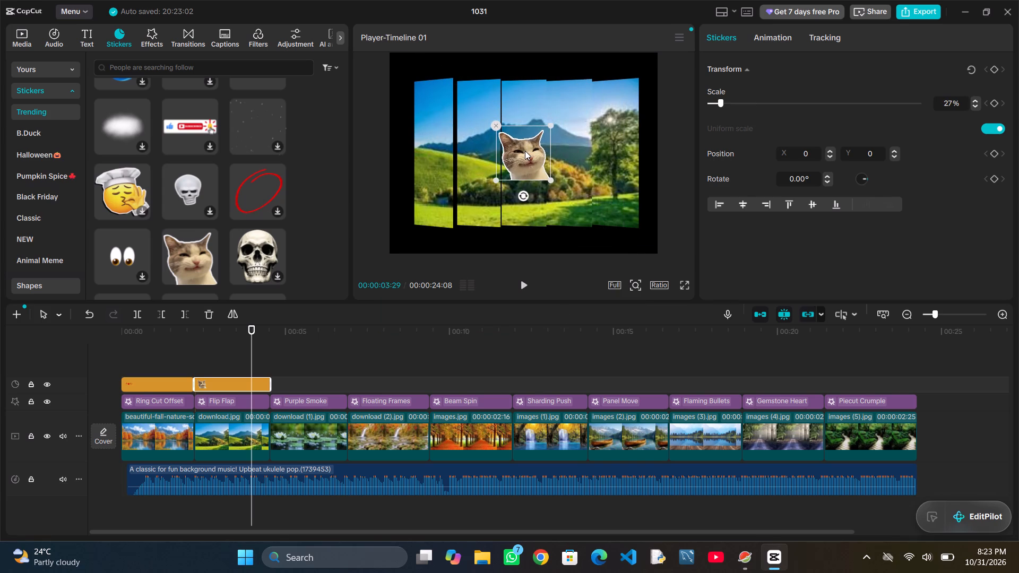
drag(525, 151, 620, 94)
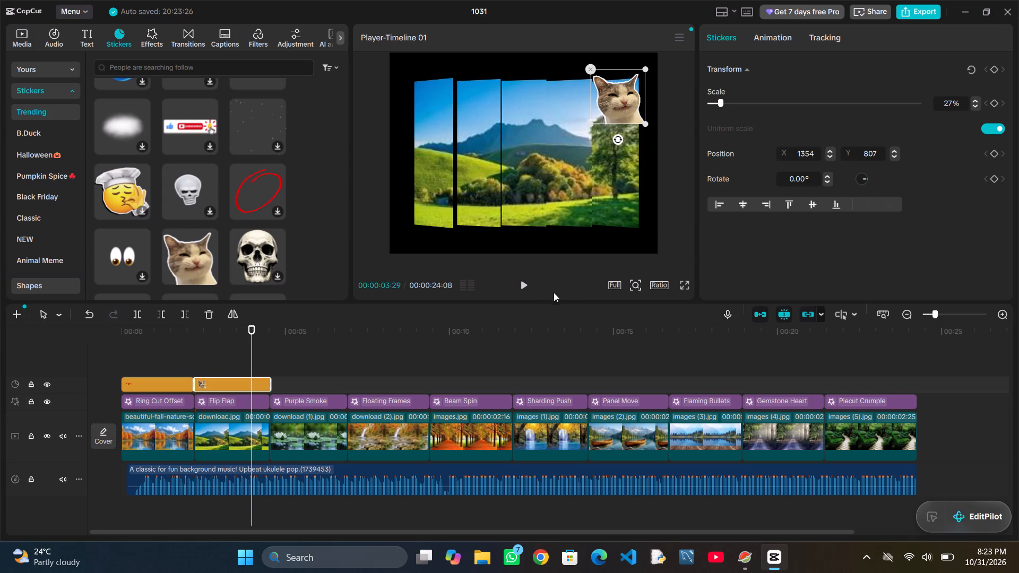
Play back the cat sticker's section, and shift the sticker along its track to sit above the third image clip with the Purple Smoke effect.
click(522, 284)
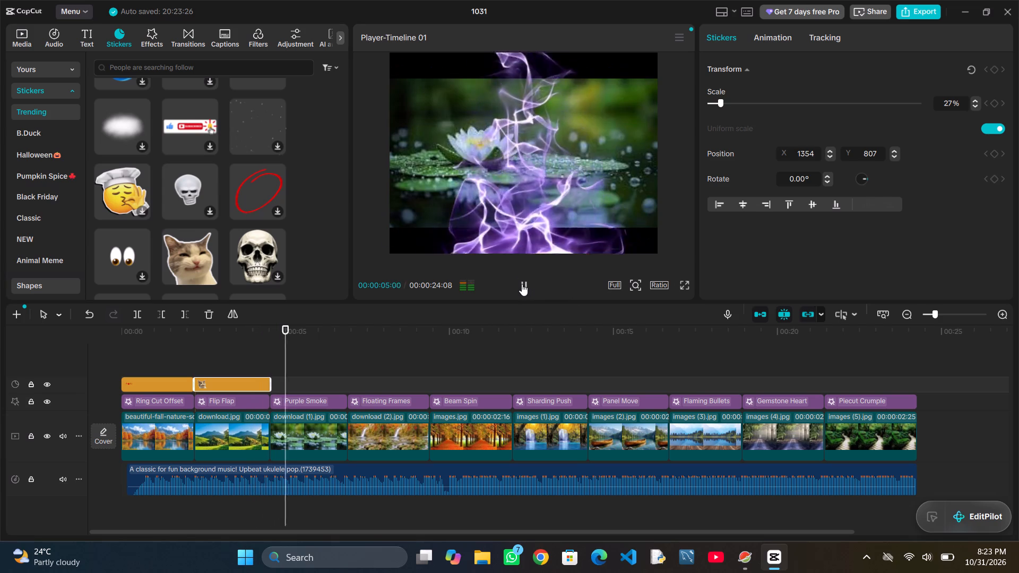
drag(336, 341, 304, 342)
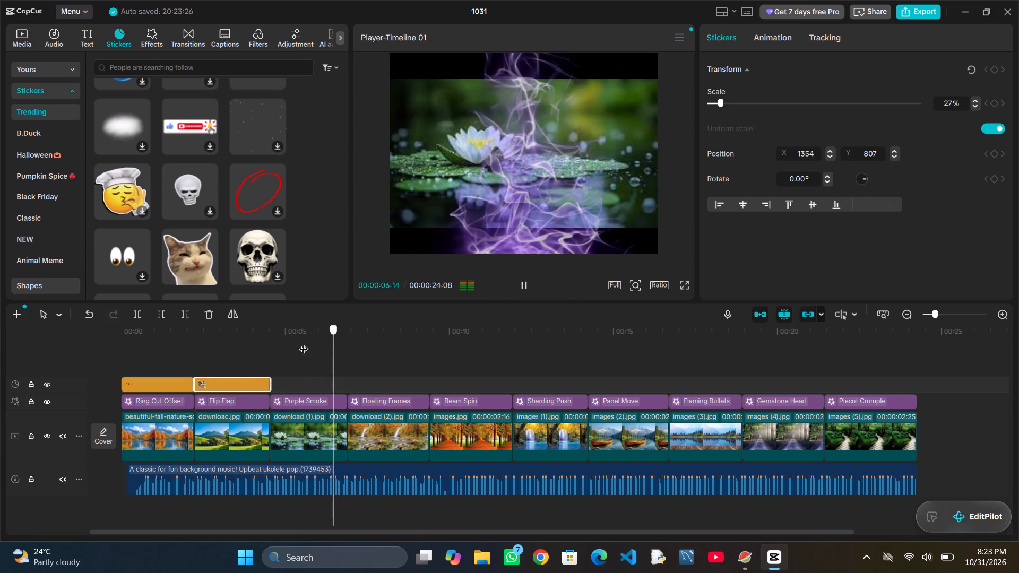
drag(304, 342, 258, 349)
click(258, 349)
drag(258, 349, 224, 349)
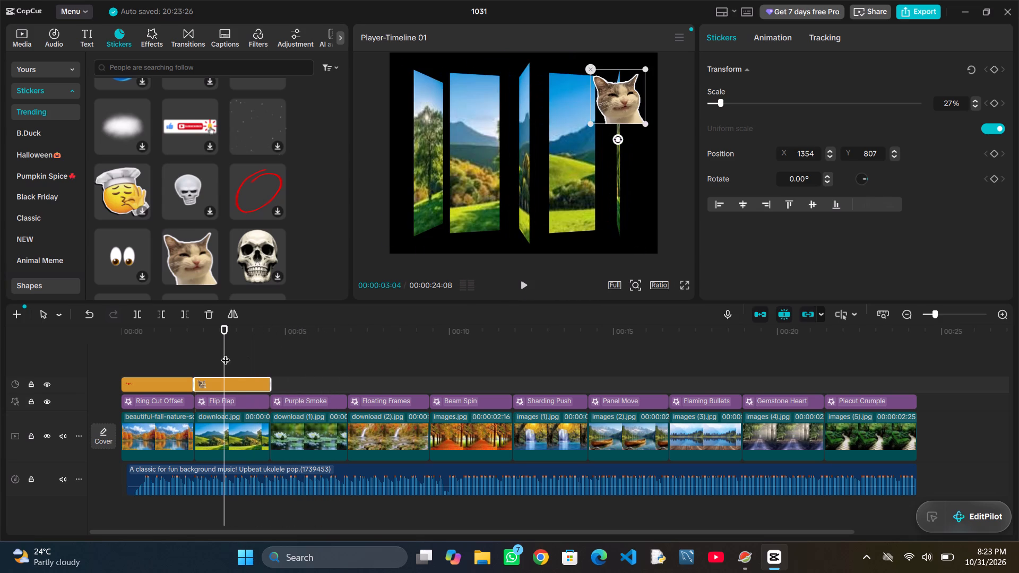
click(519, 283)
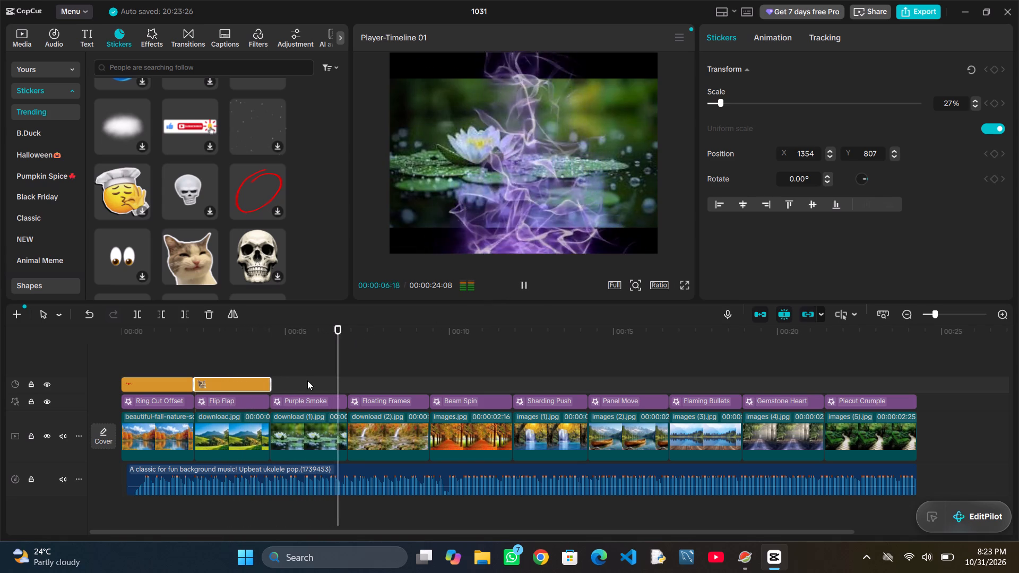
click(341, 378)
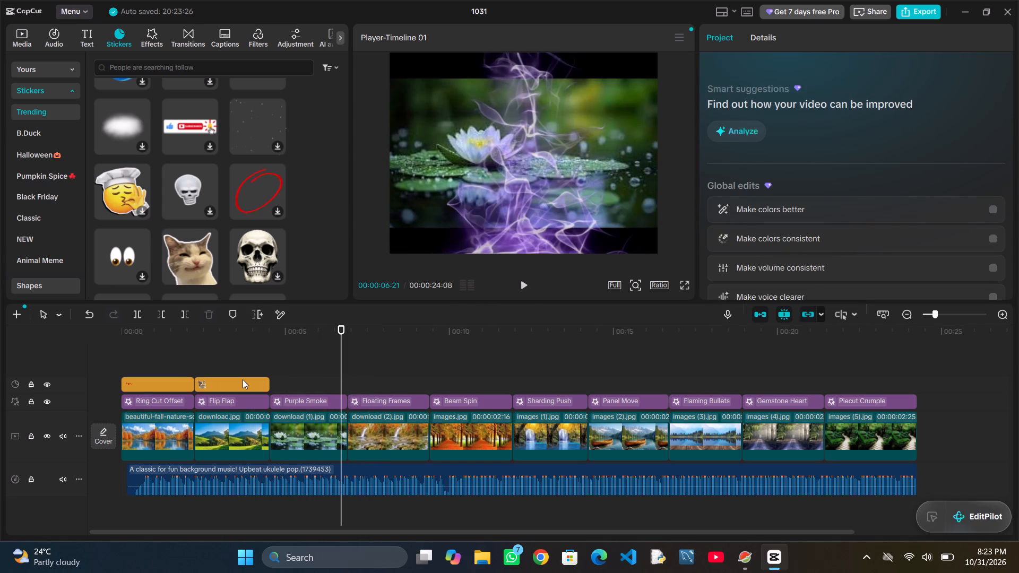
drag(239, 380, 319, 382)
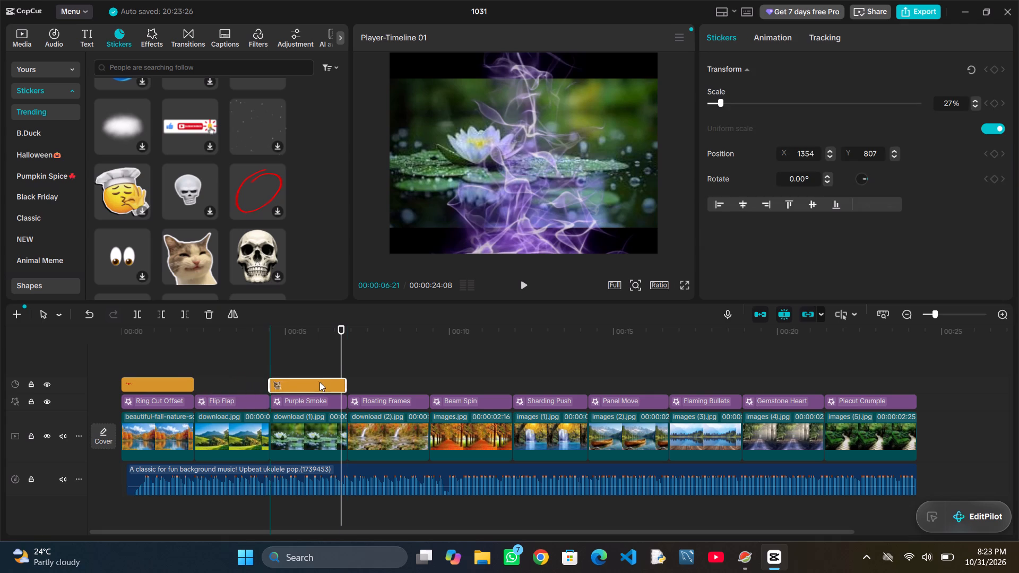
drag(319, 382, 316, 385)
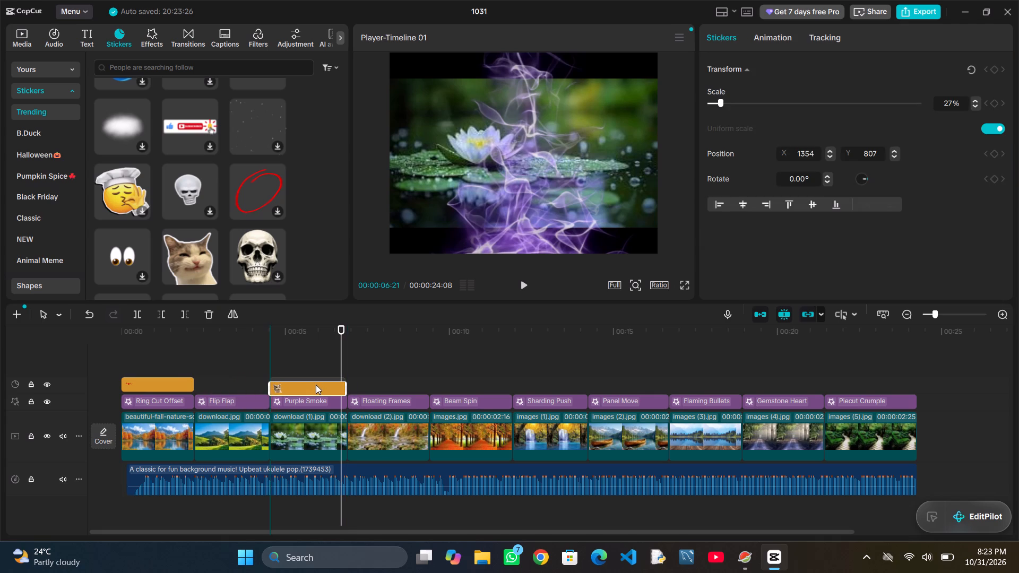
drag(316, 385, 316, 384)
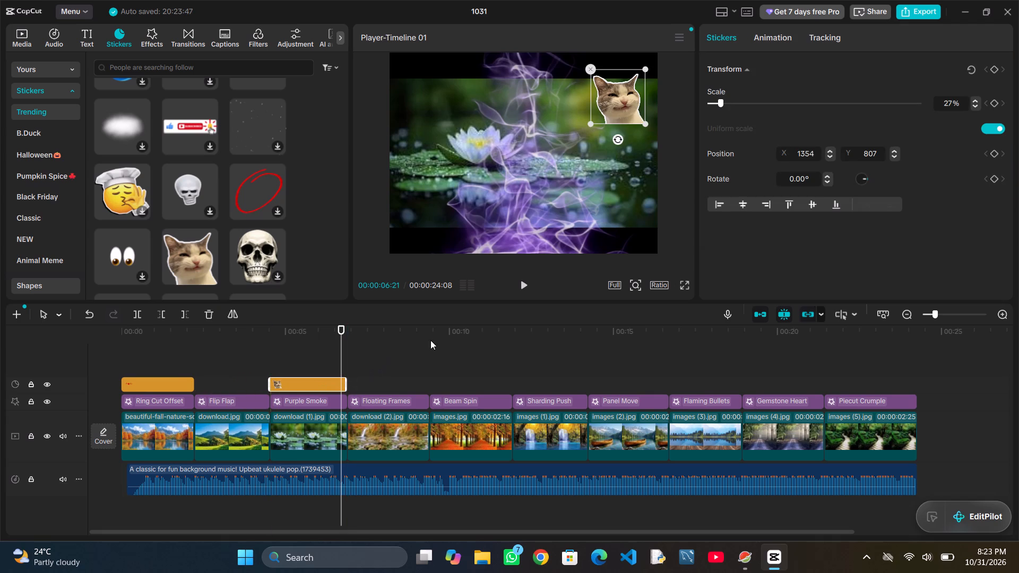
Reposition the cat sticker closer to the picture's right edge, about X 1606, Y 741, and play back the video to check it.
click(531, 288)
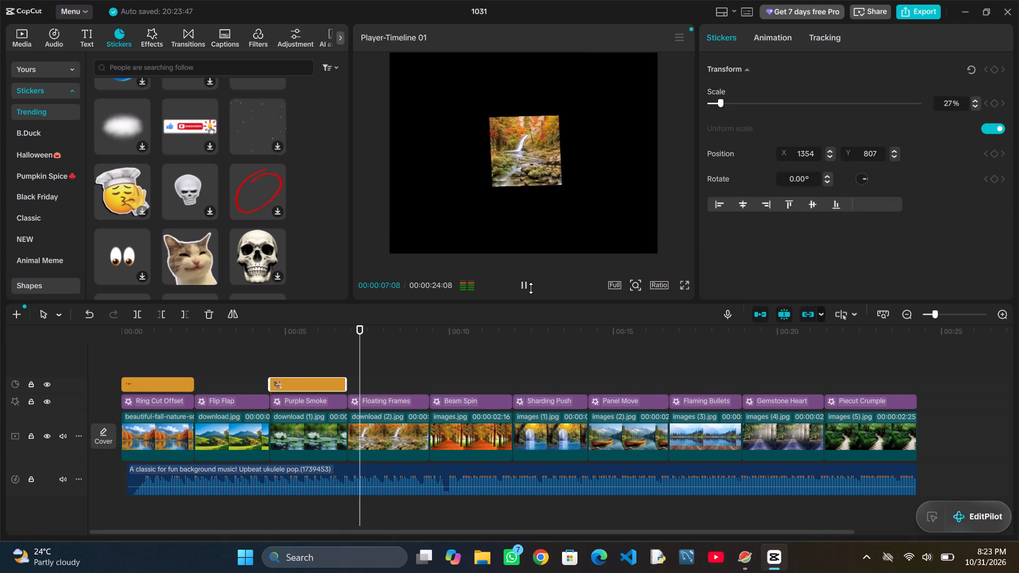
drag(402, 365, 426, 358)
drag(426, 358, 311, 354)
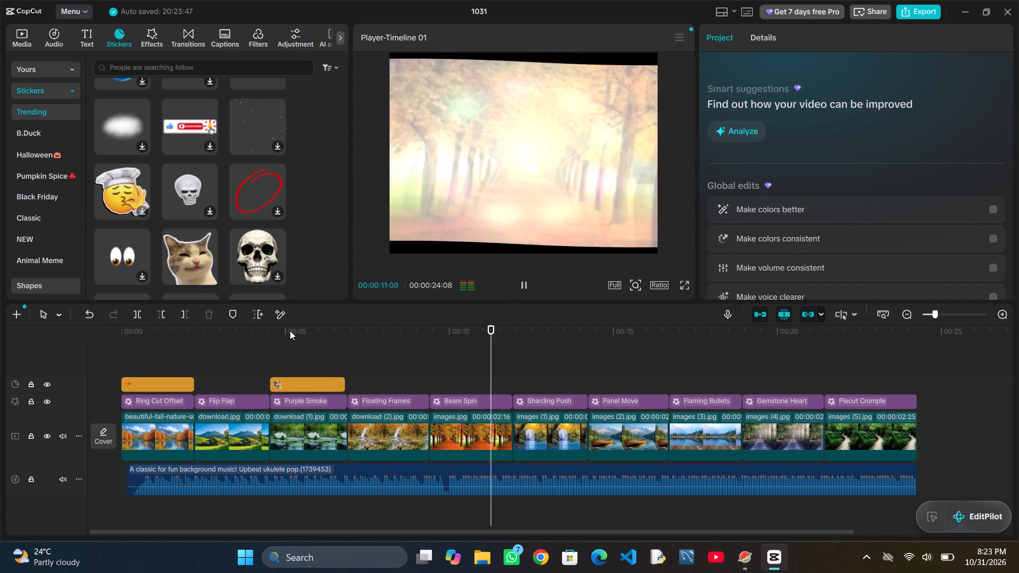
click(289, 331)
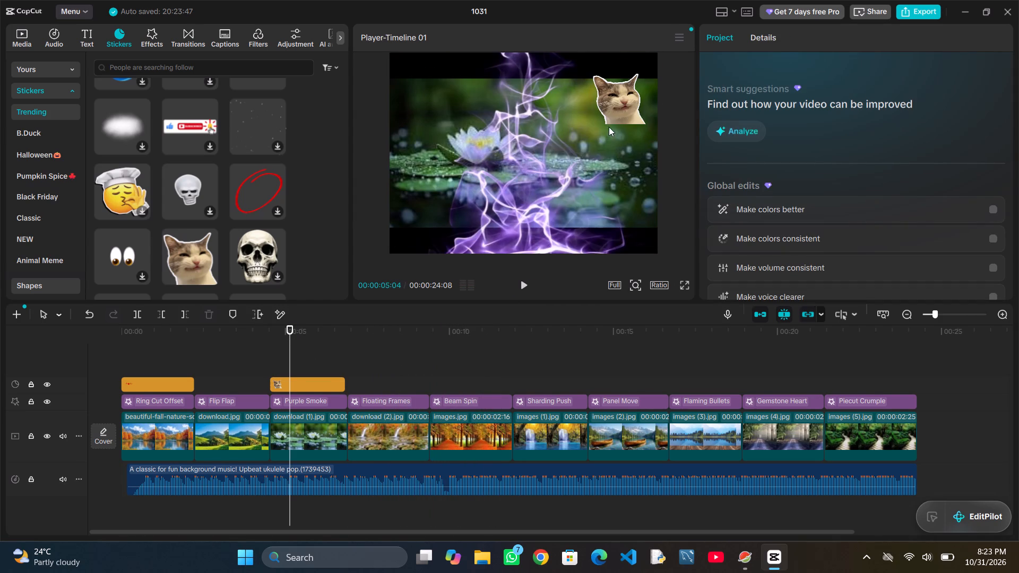
drag(611, 106, 628, 110)
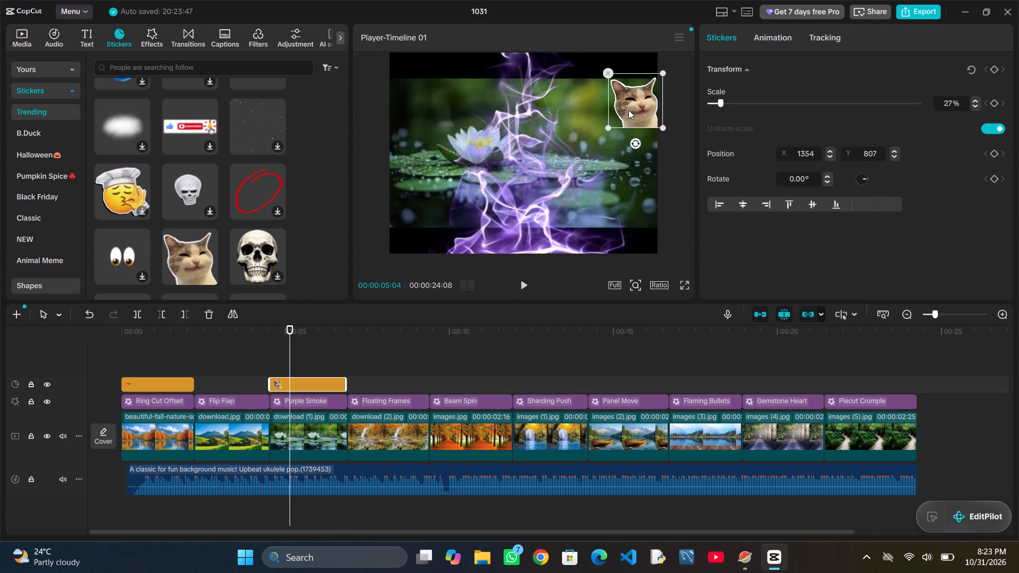
drag(628, 110, 628, 110)
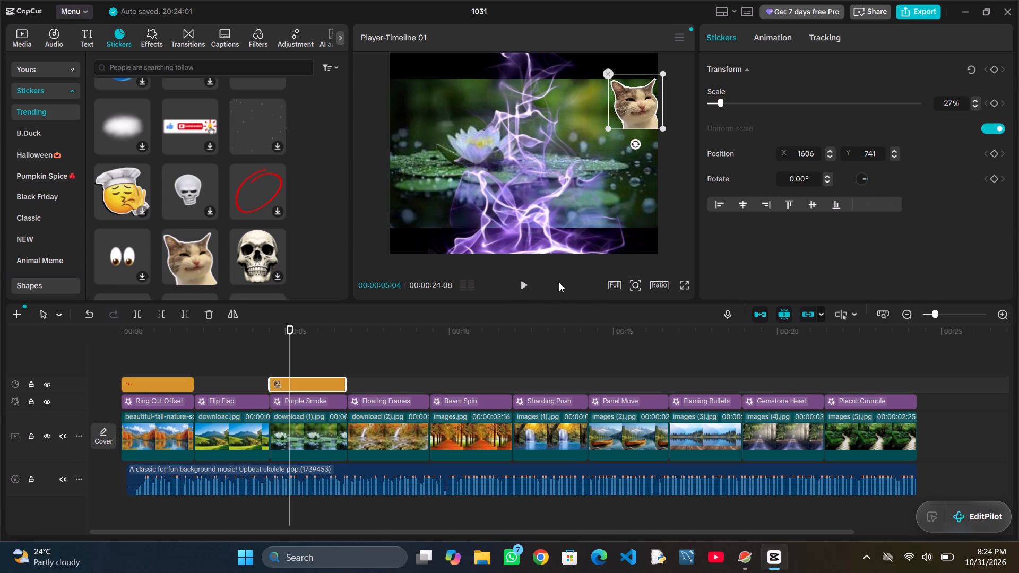
click(522, 283)
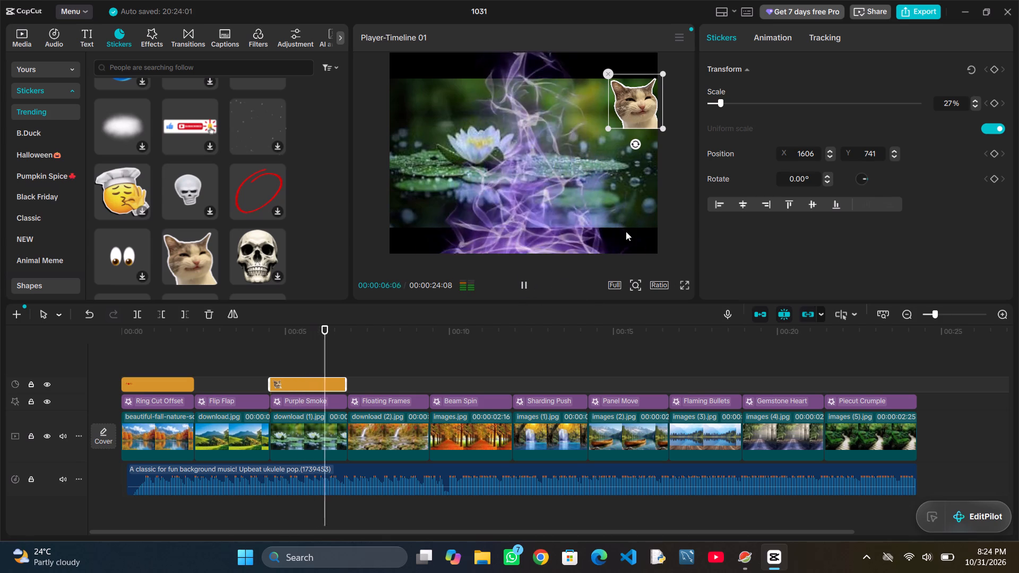
click(626, 231)
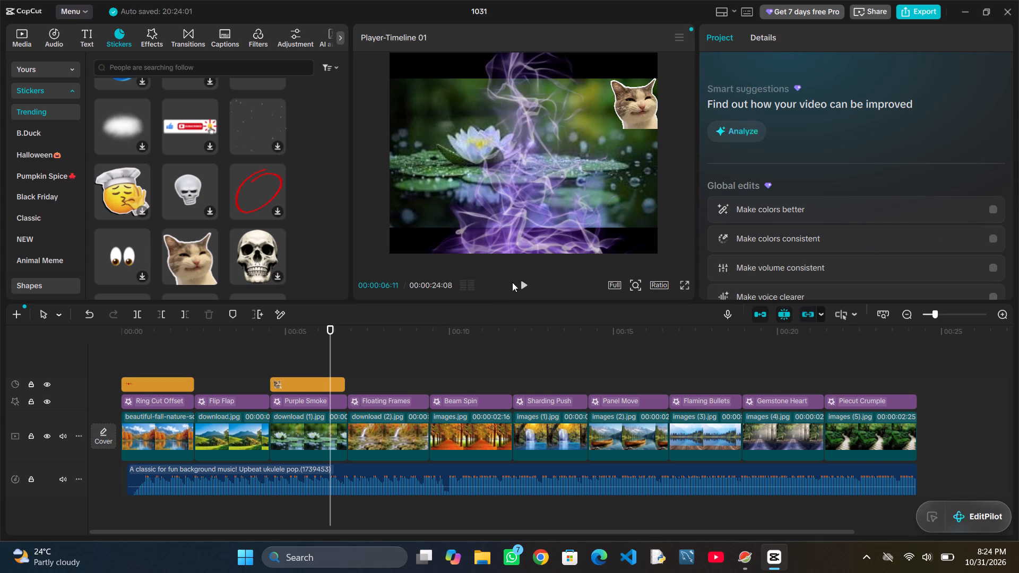
click(516, 282)
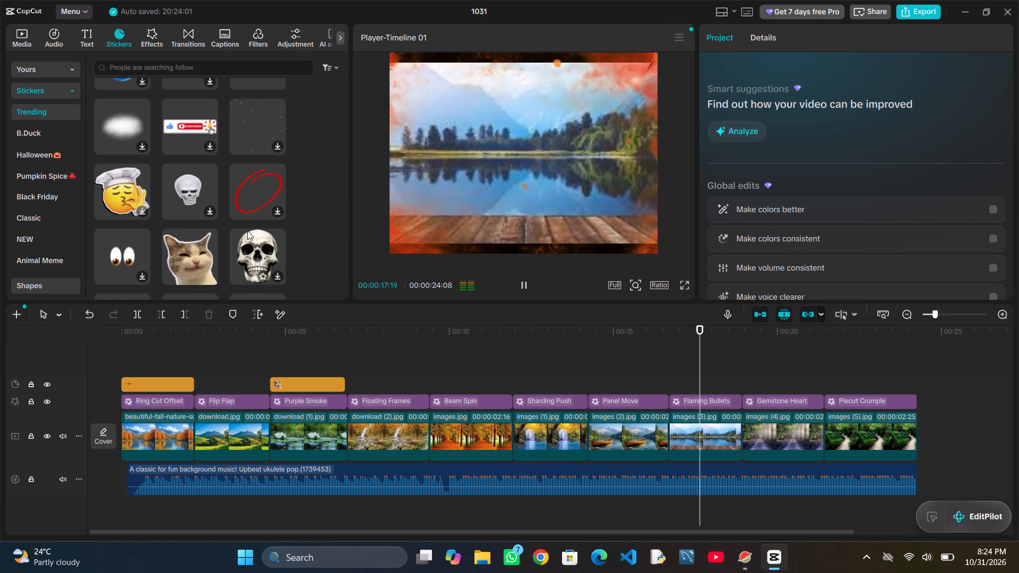
Find the pink flower sticker among the trending stickers, then download and preview it.
scroll(247, 231, down, 3)
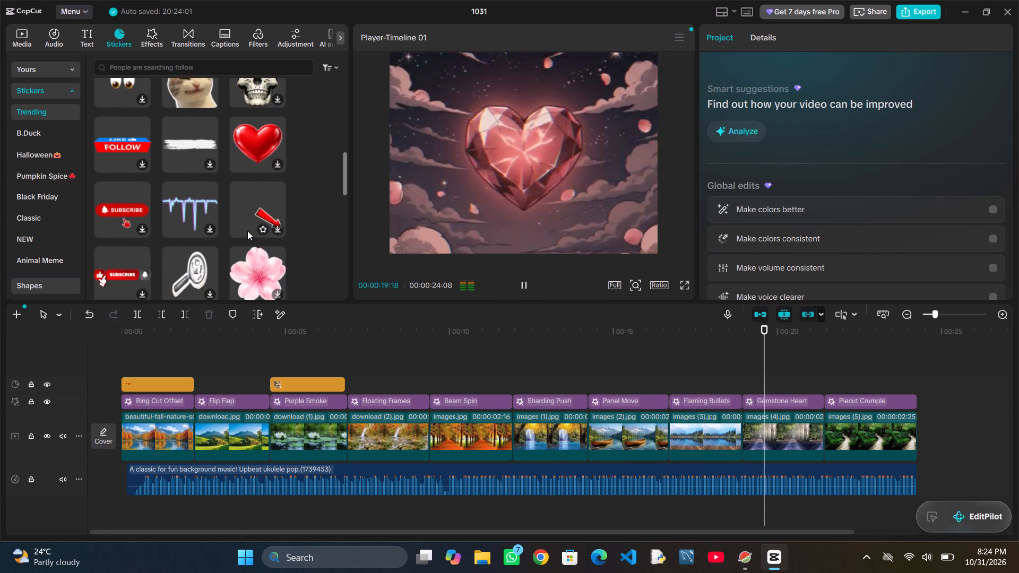
scroll(247, 231, down, 1)
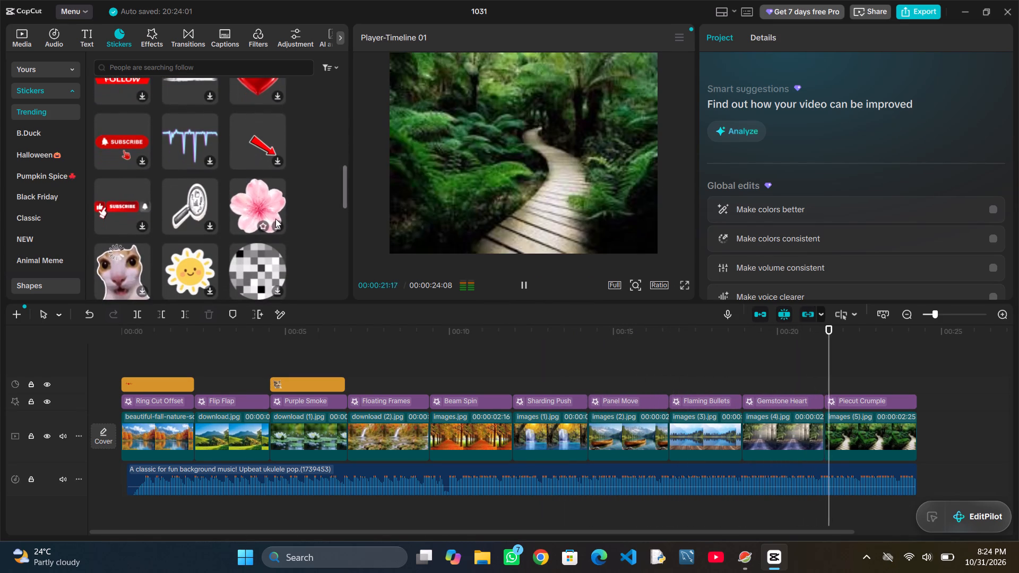
double_click(281, 224)
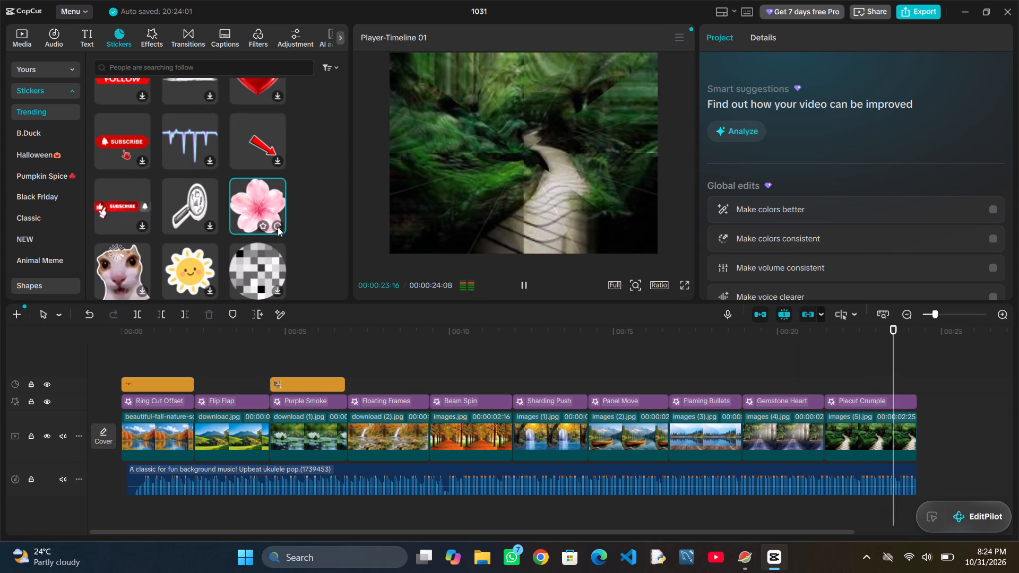
ctrl+scroll(240, 251, down, 1)
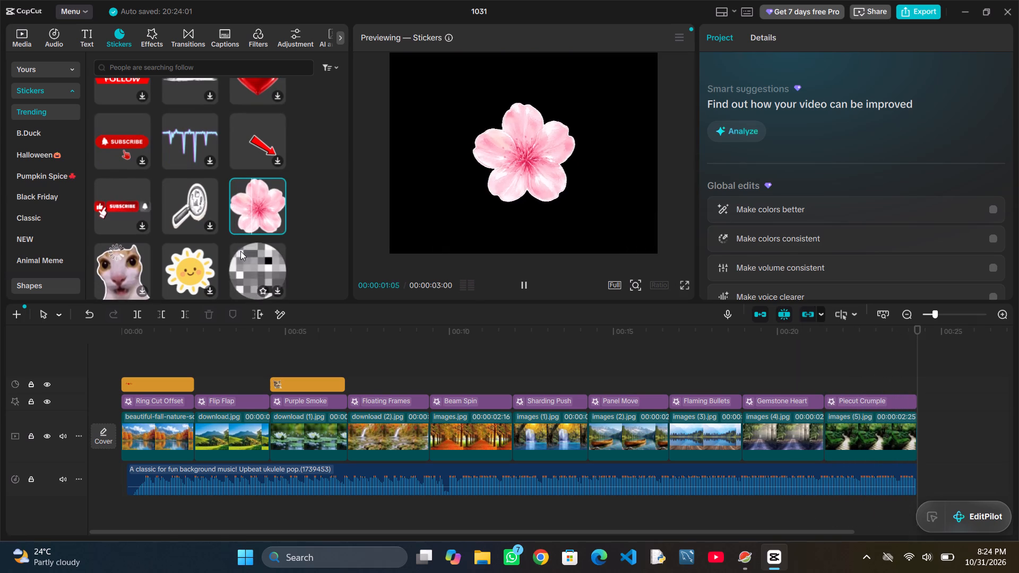
ctrl+scroll(240, 251, down, 1)
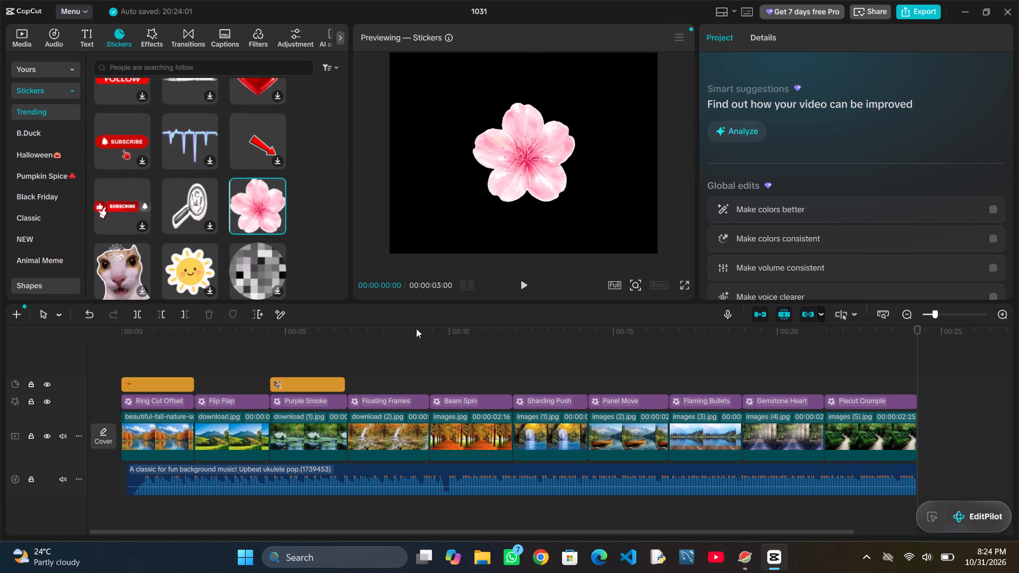
Scrub back and forth through the slideshow to examine the clips and choose one for the pink flower sticker.
drag(915, 347, 863, 358)
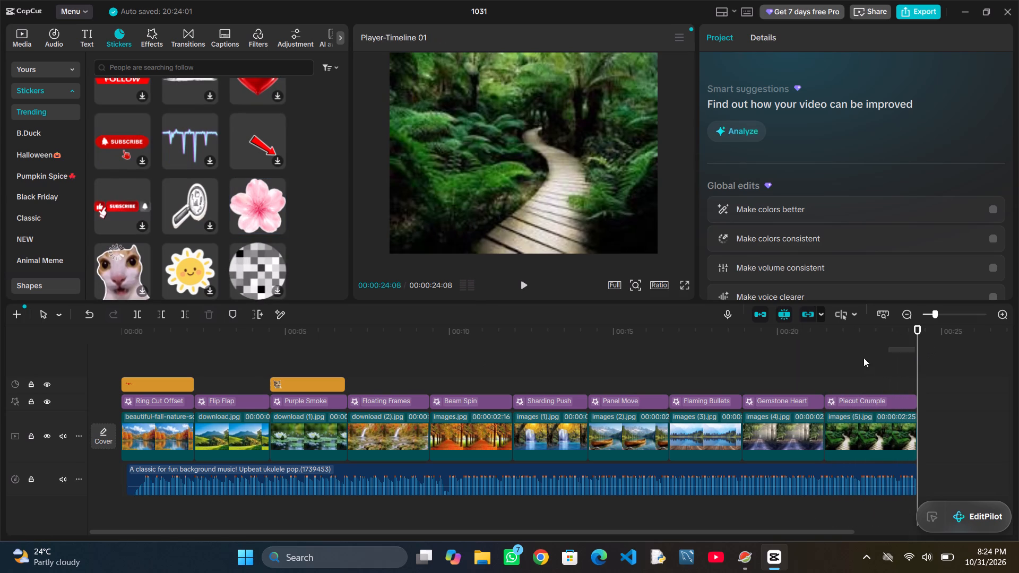
drag(863, 358, 850, 349)
drag(917, 326, 771, 349)
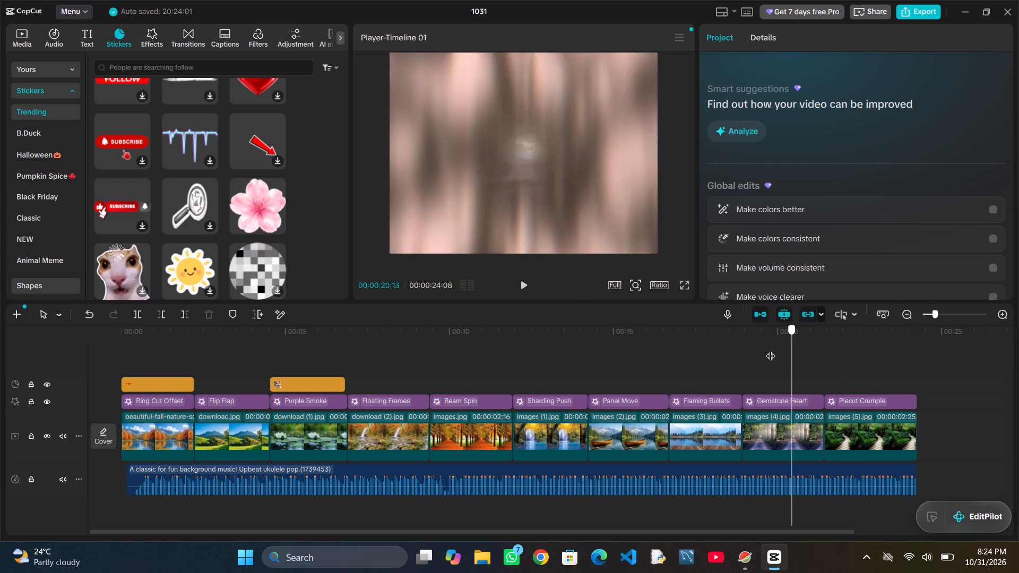
drag(771, 349, 513, 386)
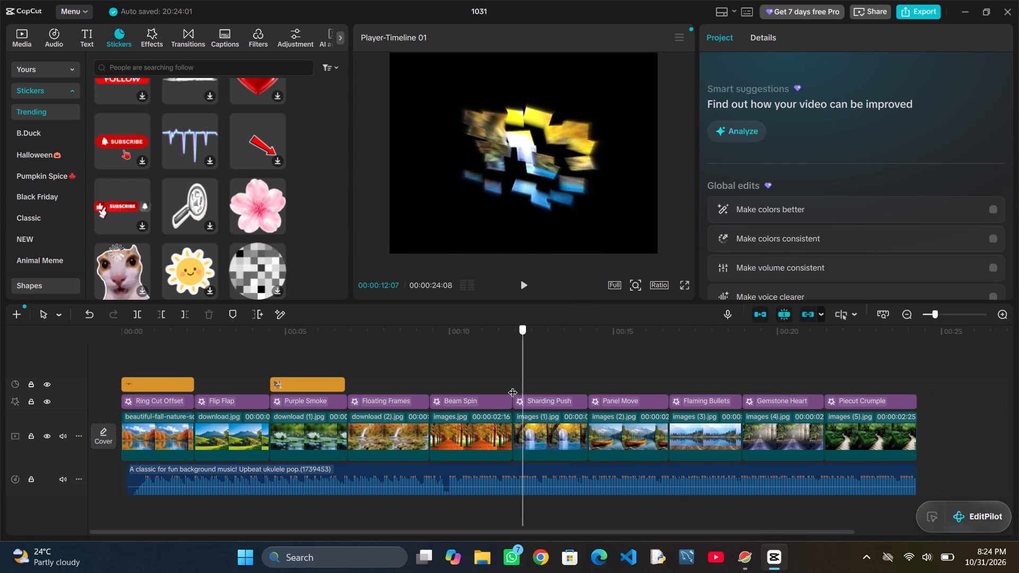
drag(513, 386, 515, 385)
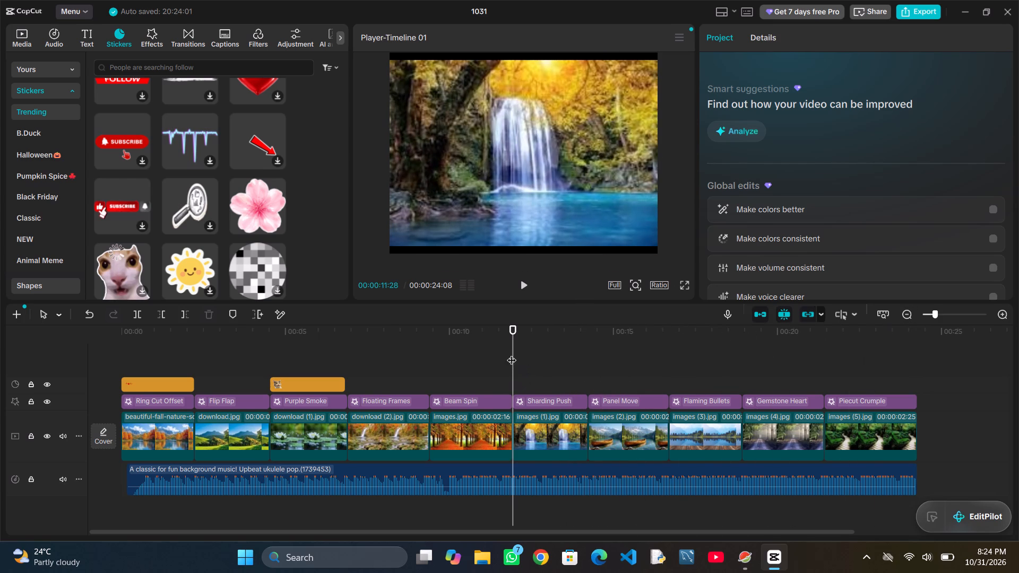
drag(512, 351, 334, 345)
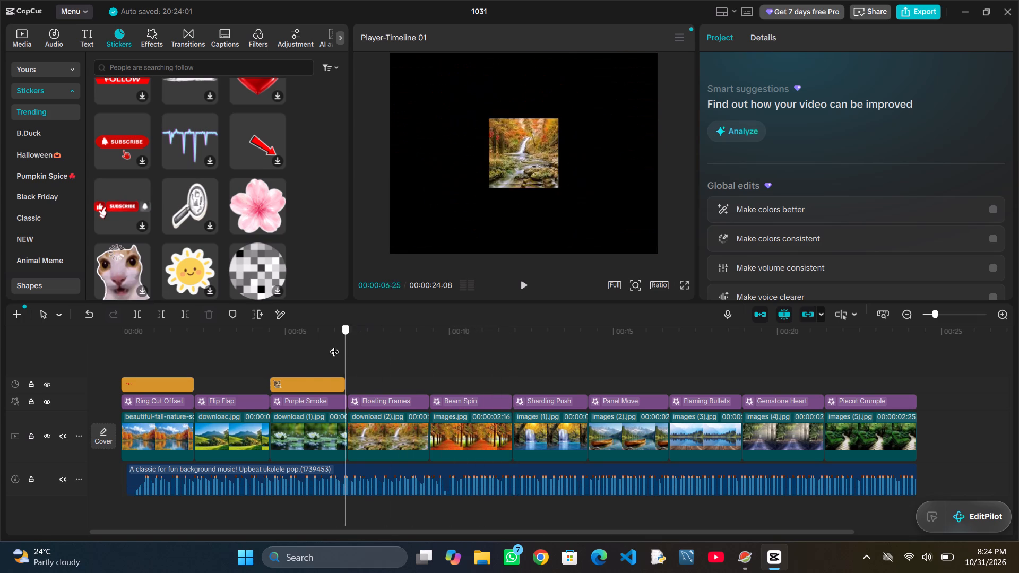
drag(334, 345, 122, 344)
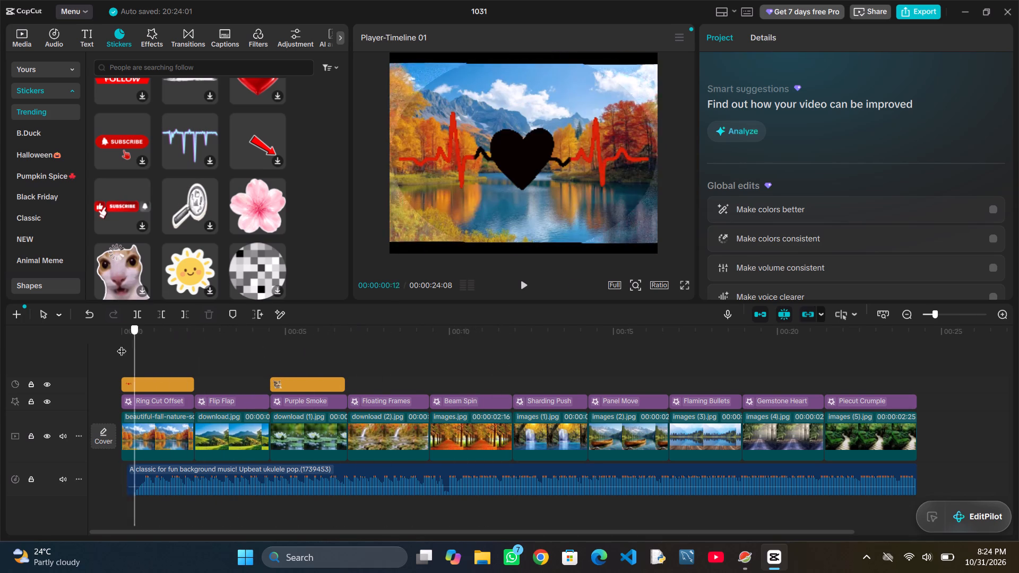
drag(122, 344, 768, 290)
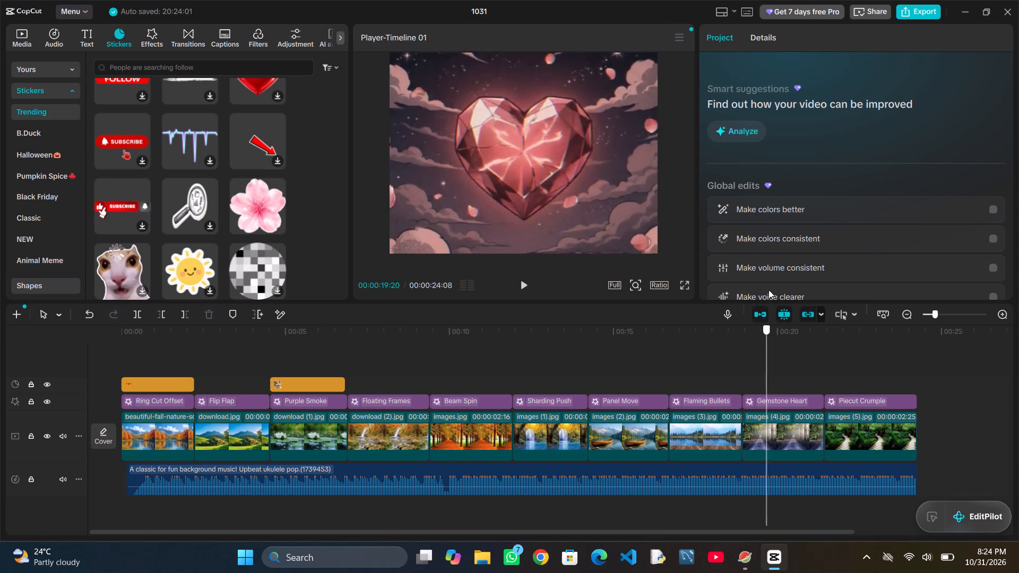
drag(768, 290, 831, 266)
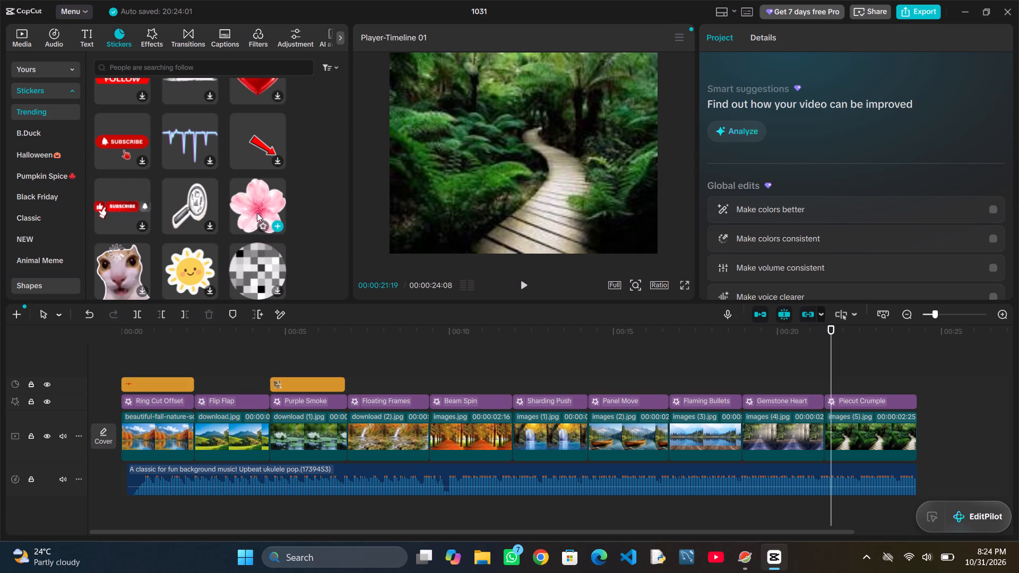
Add the pink flower sticker above the last image clip with the Piecut Crumple effect, matching its start and end to the clip.
drag(257, 213, 751, 340)
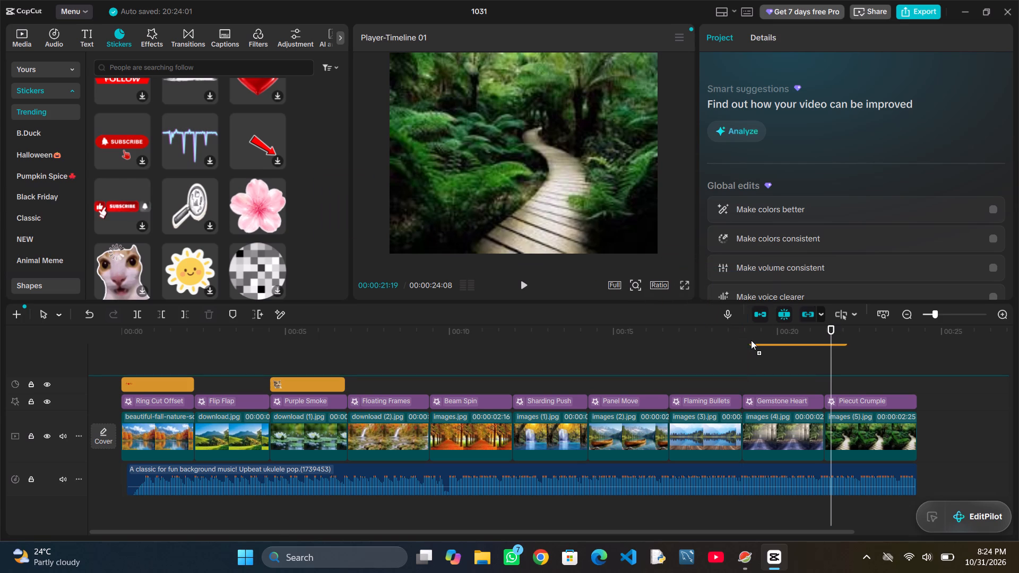
drag(751, 340, 762, 351)
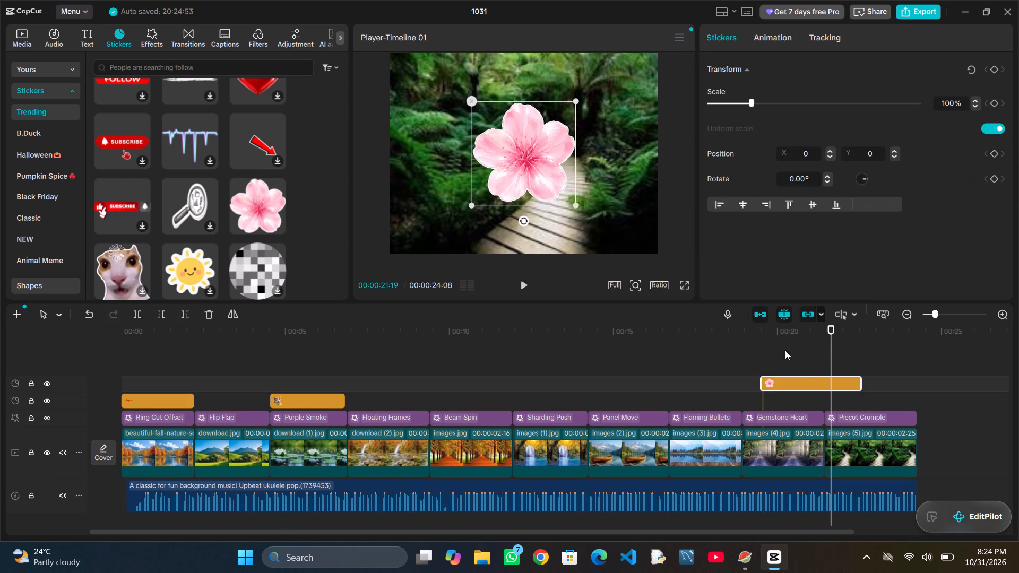
drag(802, 379, 846, 397)
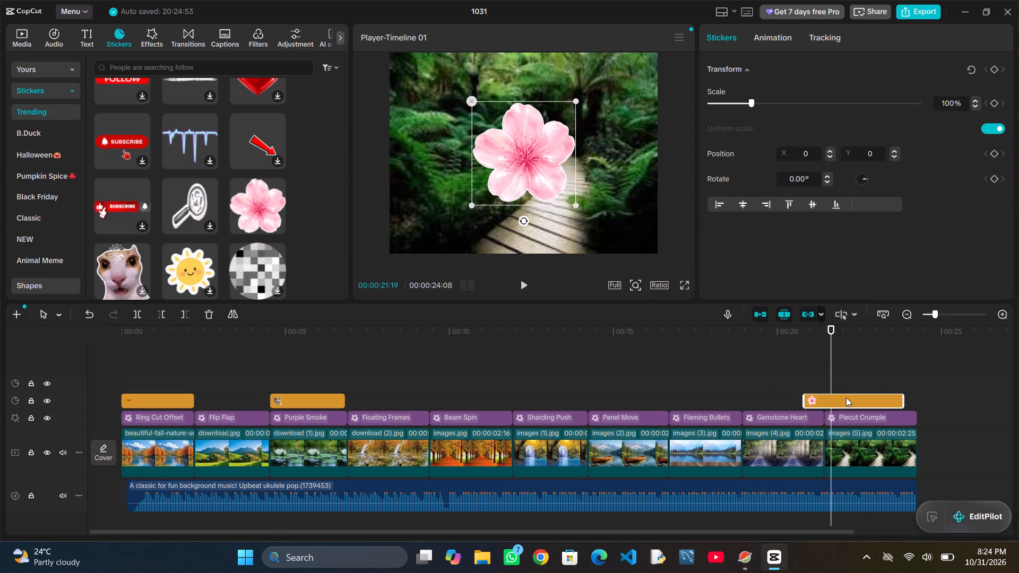
drag(846, 397, 875, 392)
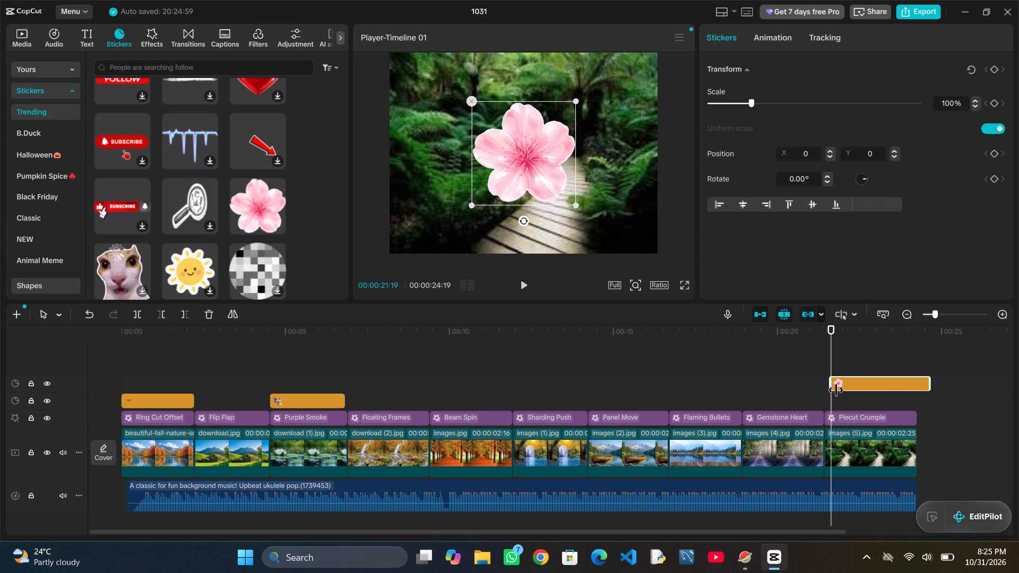
drag(830, 395, 828, 395)
drag(828, 395, 824, 395)
drag(854, 382, 851, 399)
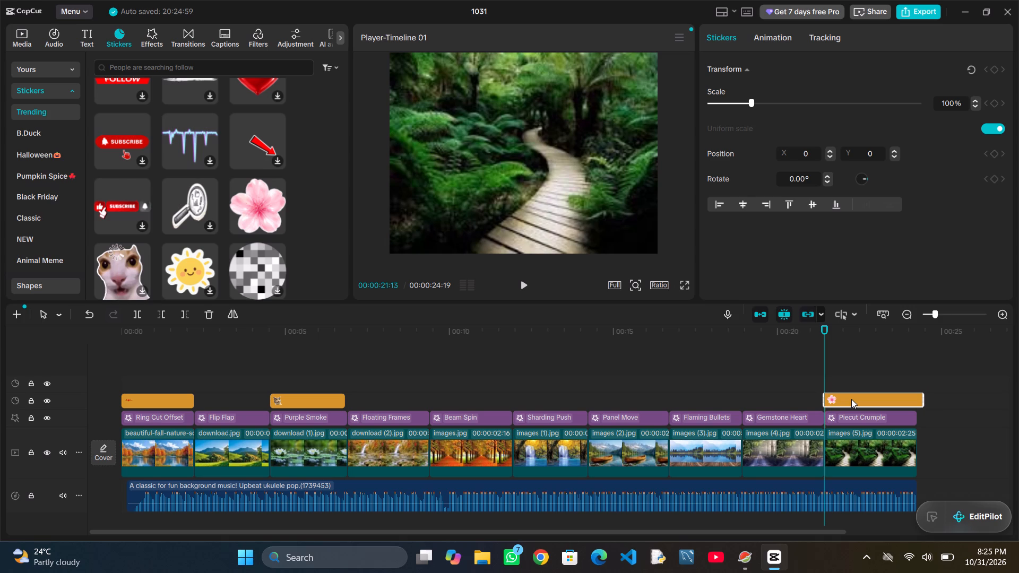
drag(851, 399, 852, 400)
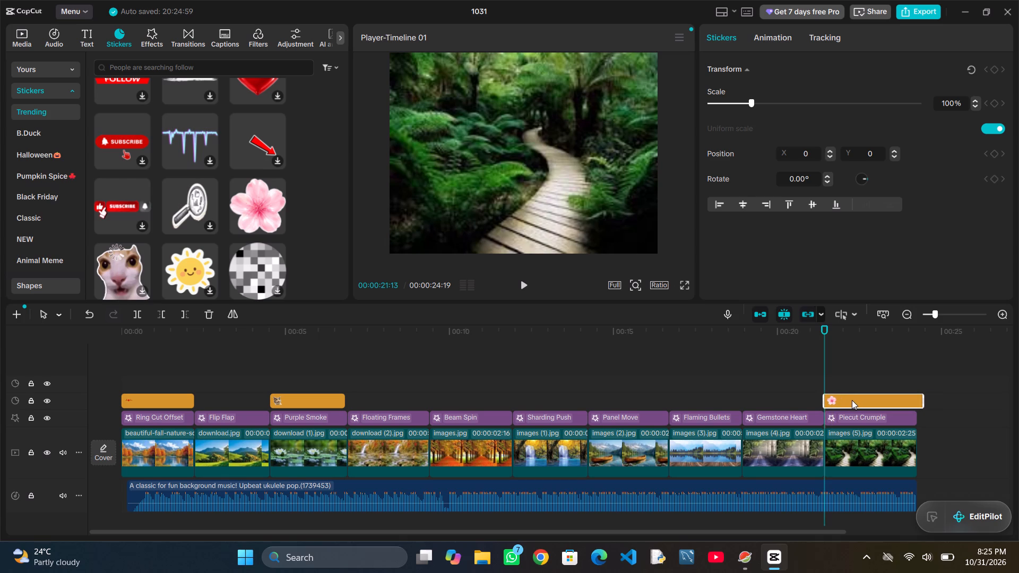
drag(852, 400, 851, 400)
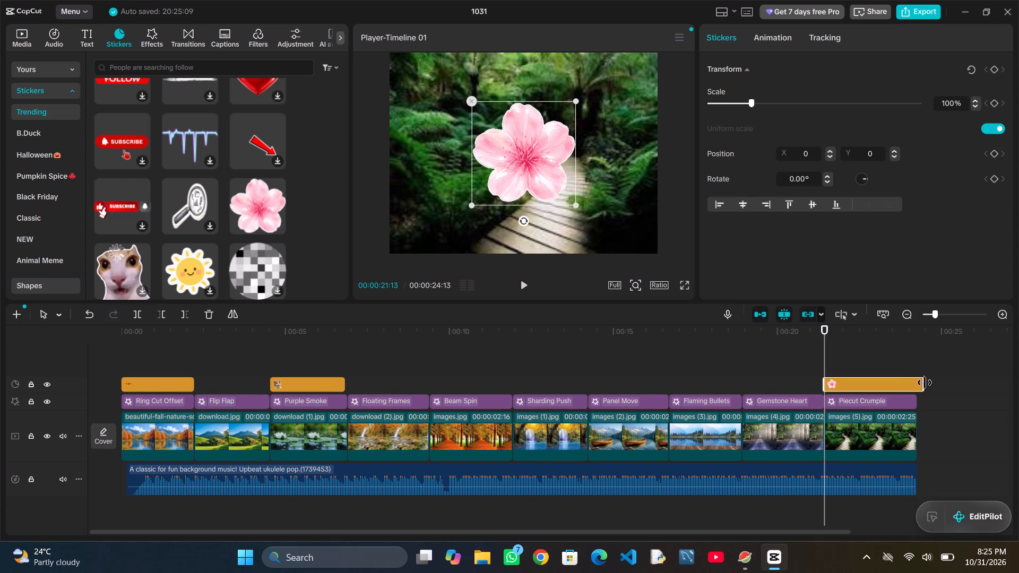
drag(925, 383, 917, 385)
Scale the flower sticker down to 14% and move it to the picture's upper right area, about X 1507, Y 594.
drag(574, 207, 513, 147)
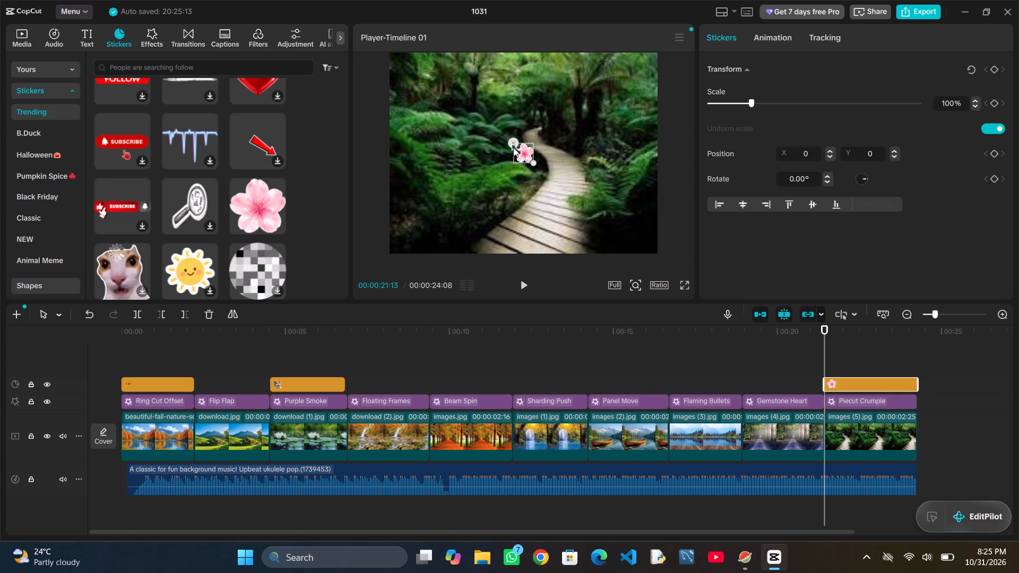
drag(513, 147, 519, 150)
drag(519, 150, 470, 117)
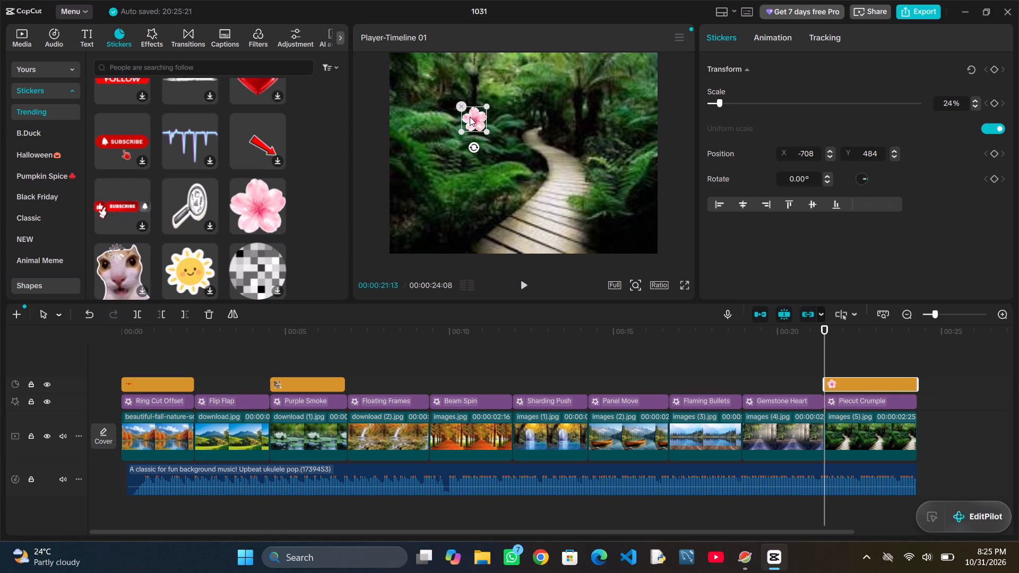
drag(486, 133, 472, 124)
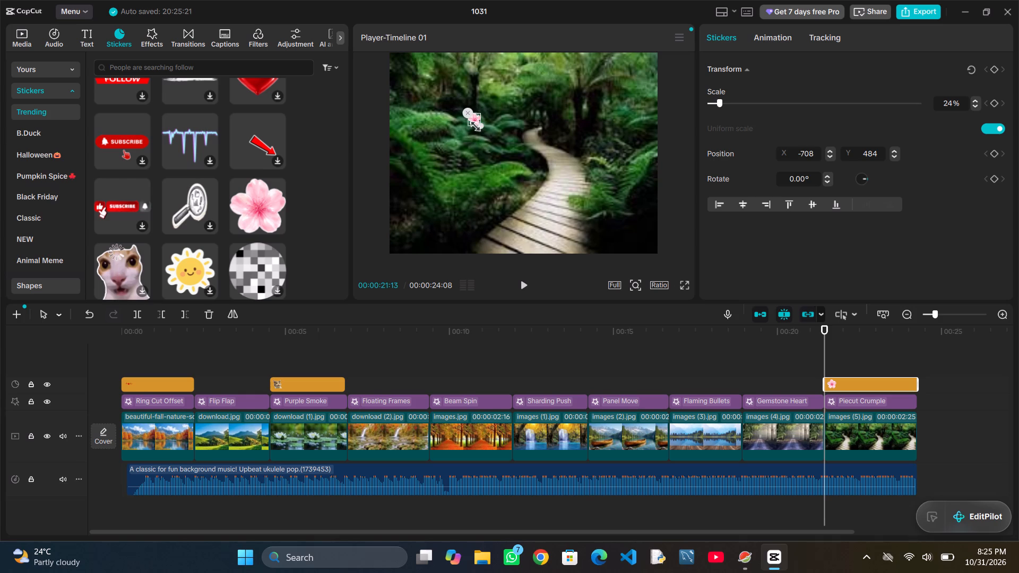
drag(472, 124, 475, 125)
drag(474, 116, 619, 97)
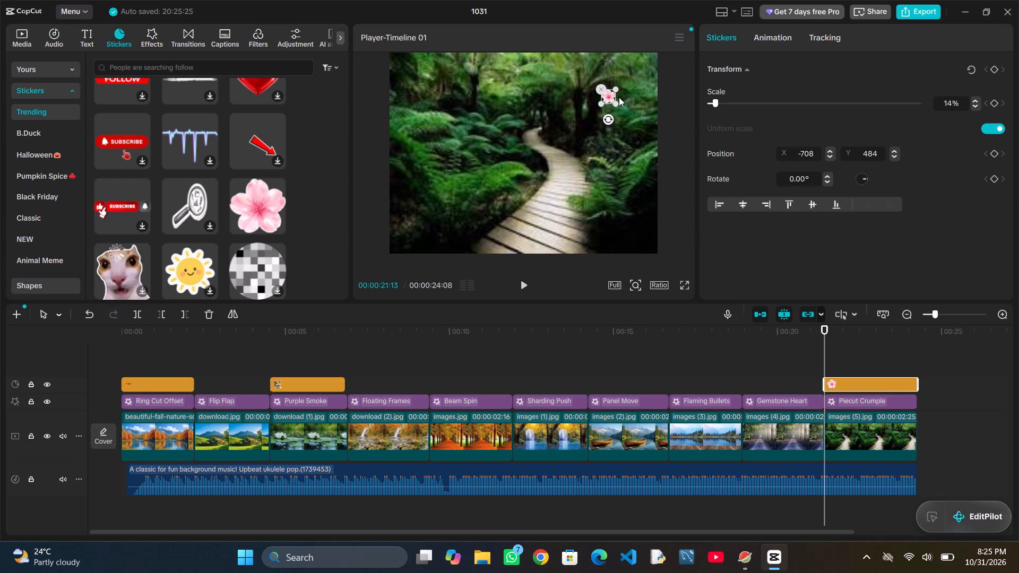
drag(619, 97, 628, 108)
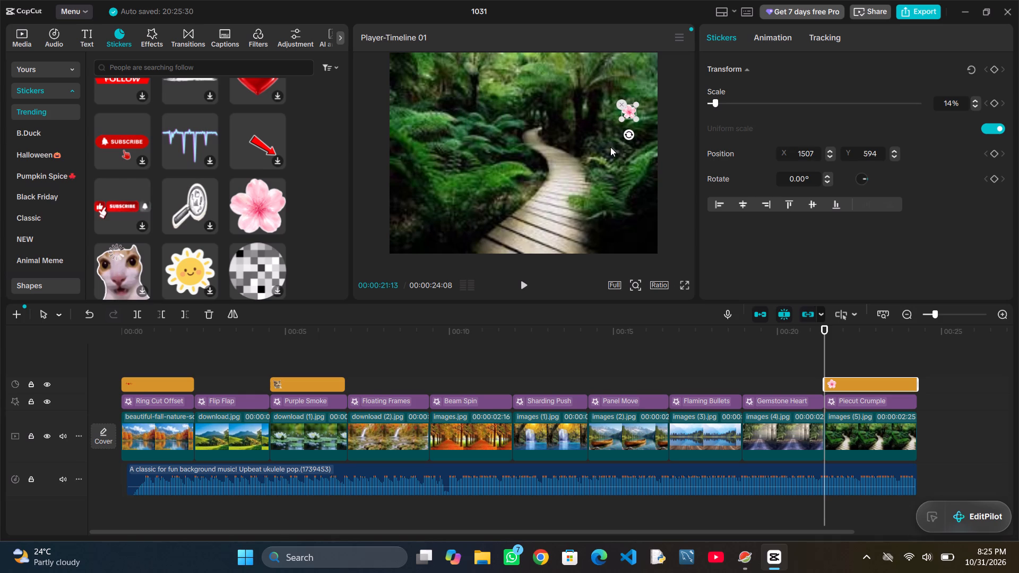
click(610, 147)
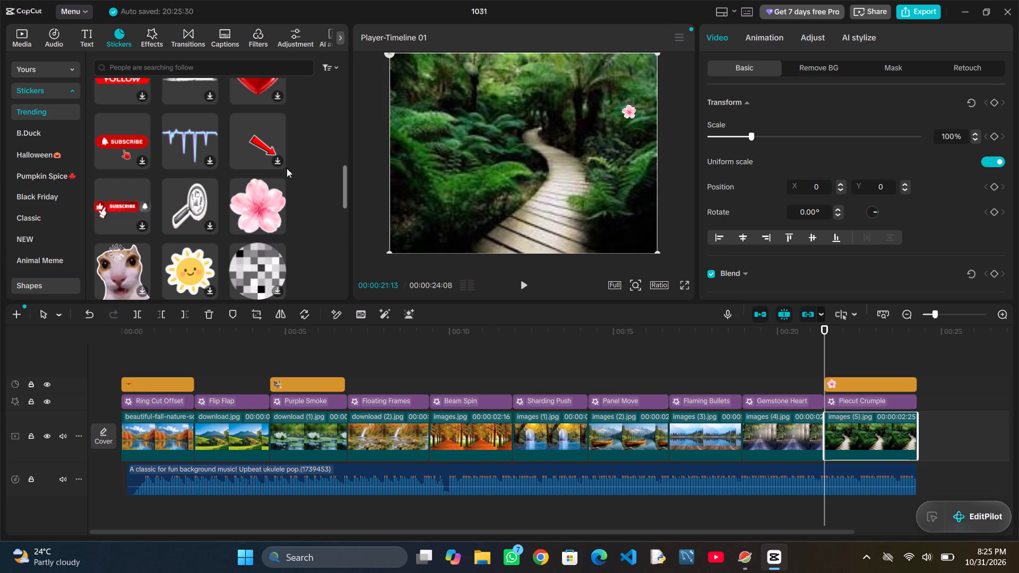
Add a second pink flower sticker on a track above the first, starting with the last clip and trimmed to the clip's end.
drag(265, 201, 685, 320)
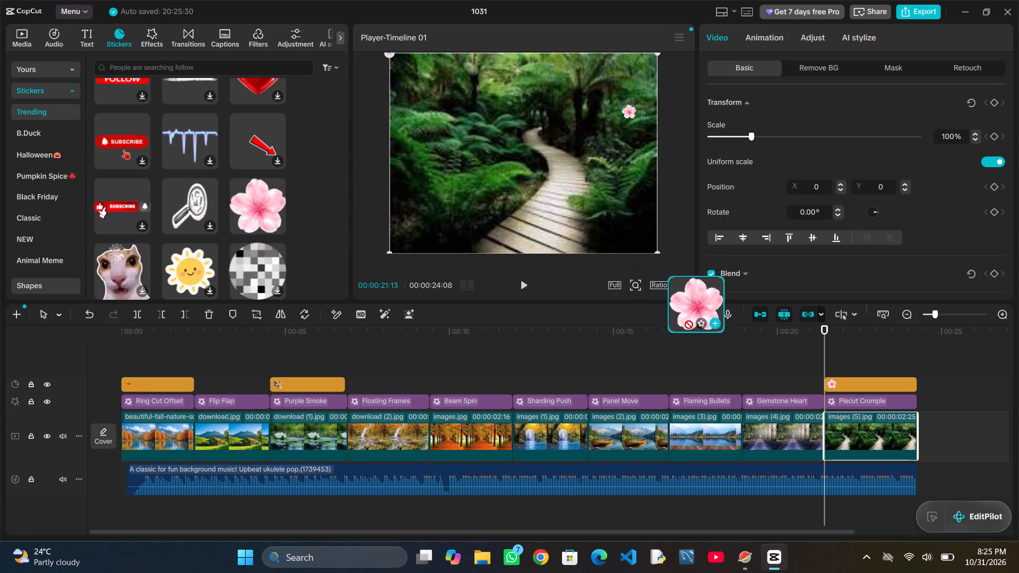
drag(685, 320, 833, 368)
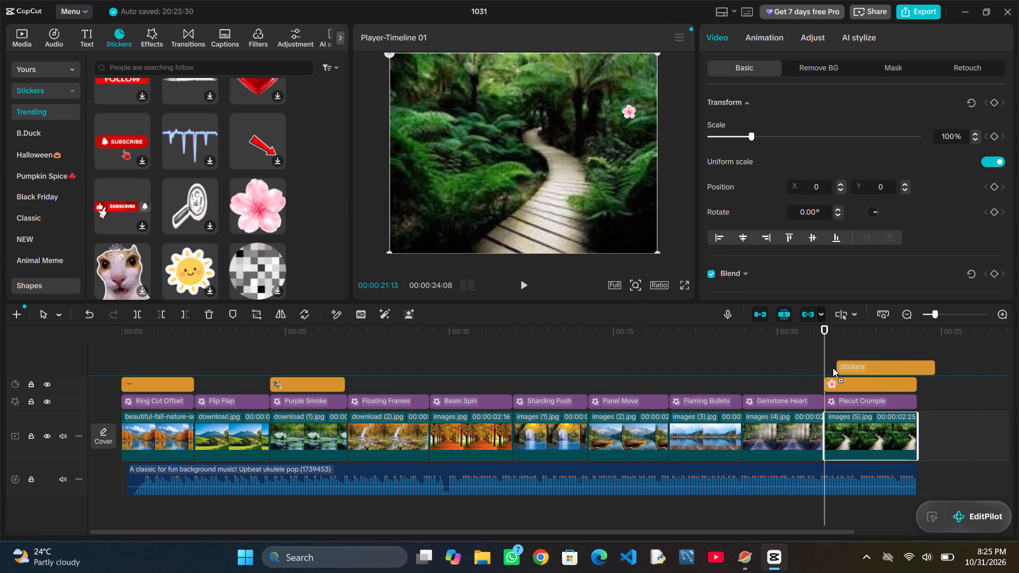
drag(833, 368, 825, 365)
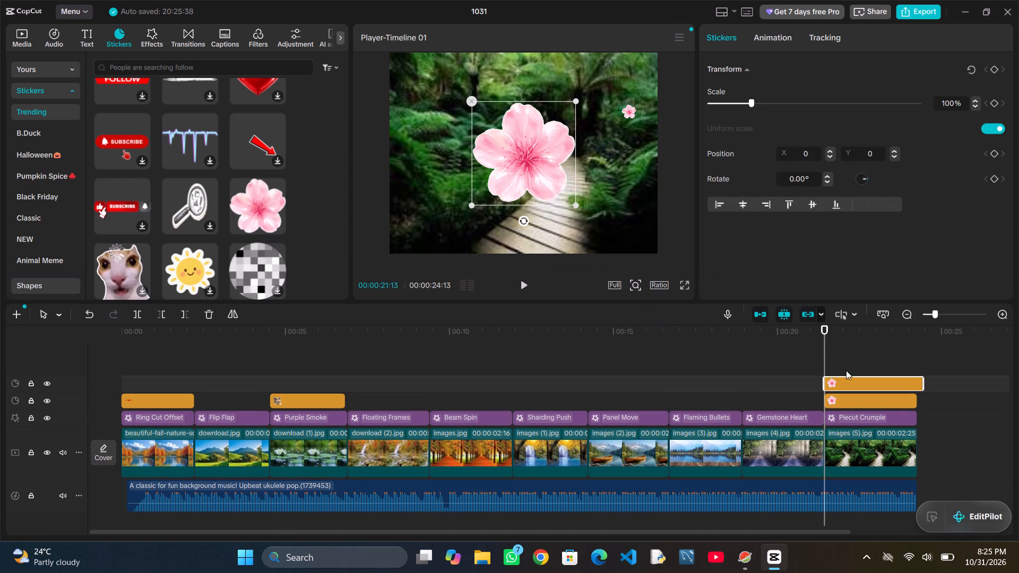
click(927, 385)
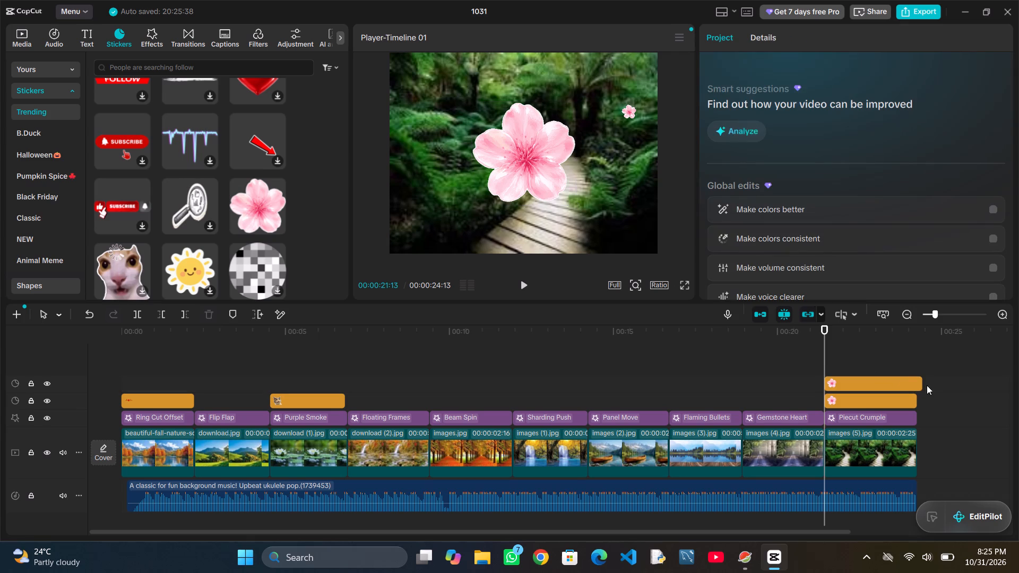
click(919, 382)
click(919, 382)
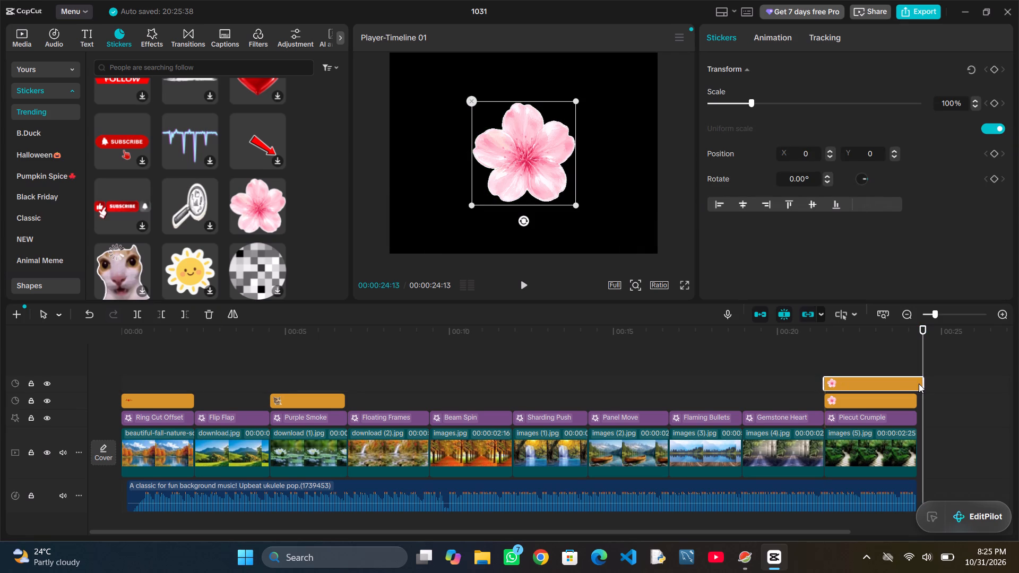
drag(924, 382, 913, 384)
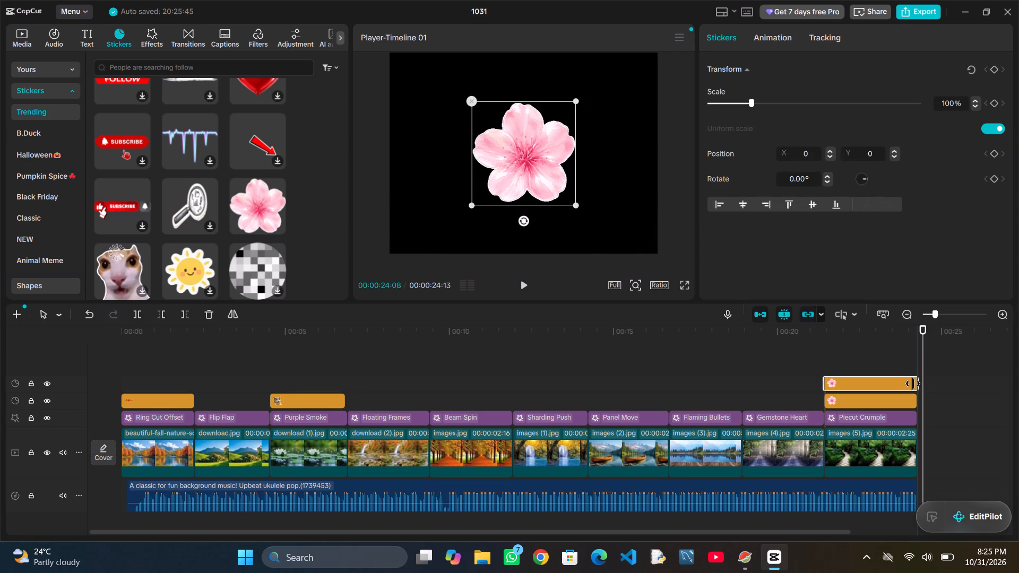
drag(913, 384, 916, 383)
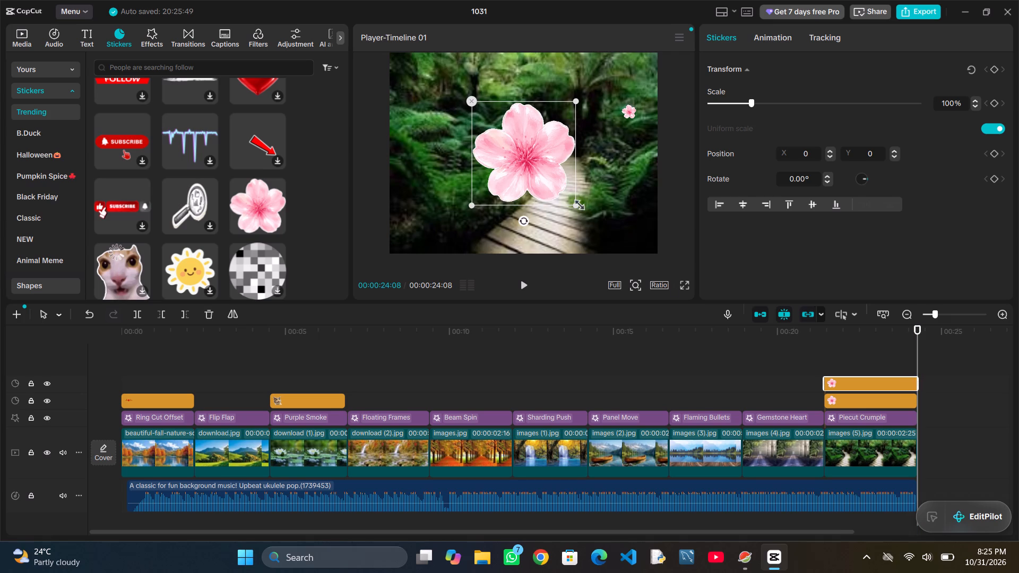
Scale the second flower sticker down to 16% and place it just right of and slightly below the first flower in the picture.
drag(571, 205, 508, 152)
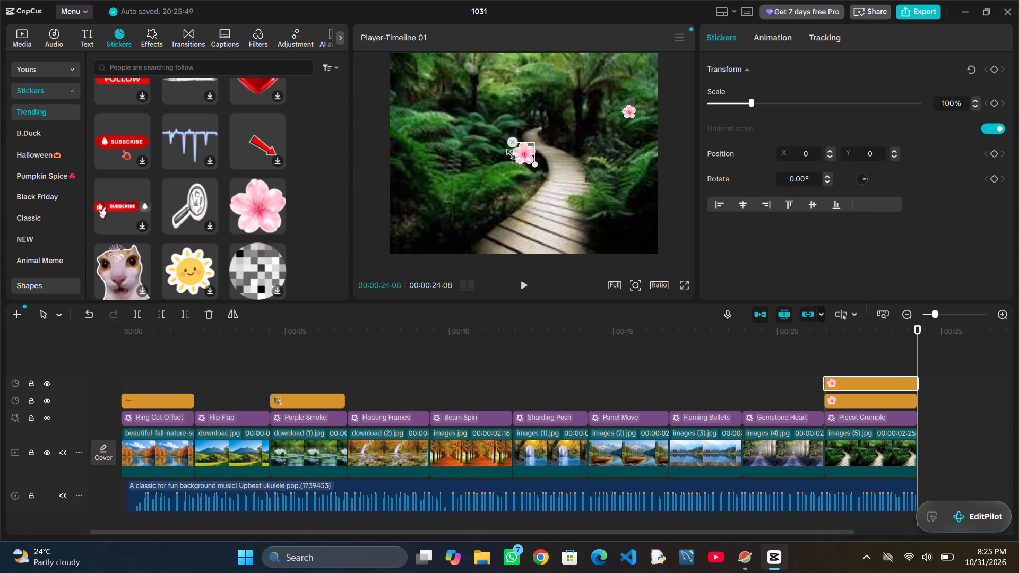
drag(508, 152, 504, 149)
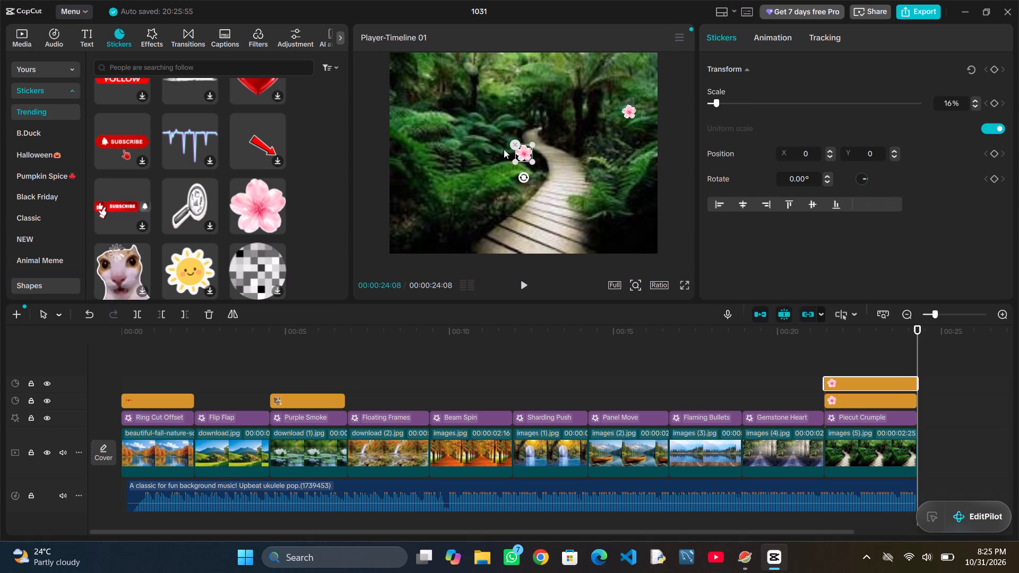
drag(524, 150, 653, 140)
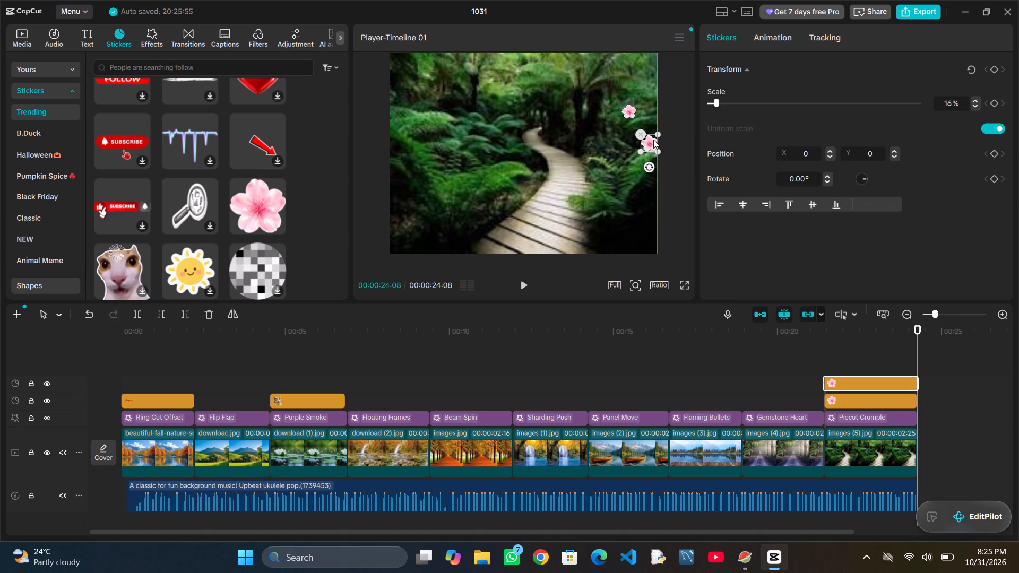
drag(653, 140, 646, 118)
click(646, 118)
click(619, 140)
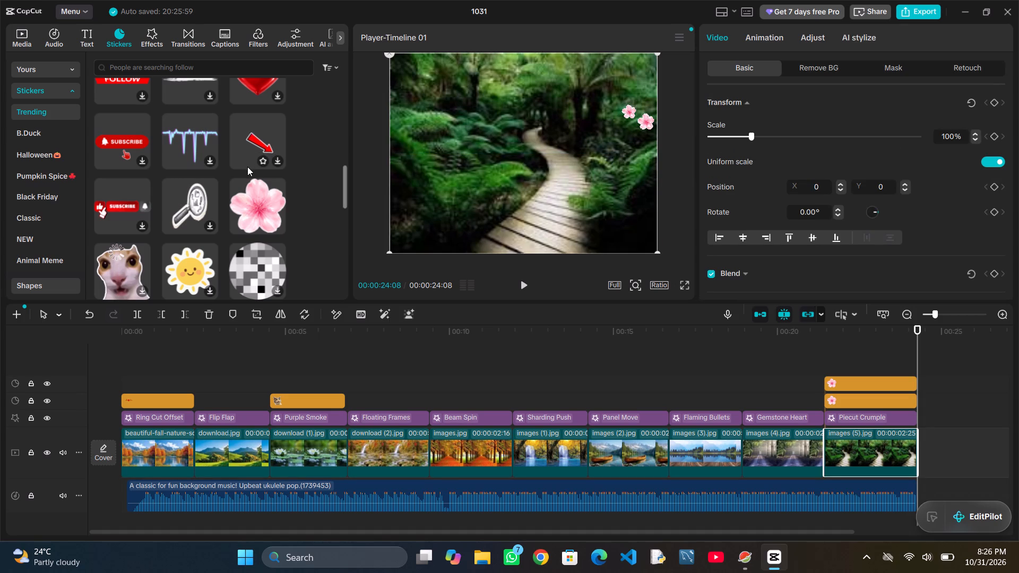
Add a third pink flower sticker on a new track above the other two, spanning exactly the last image clip.
drag(249, 215, 615, 371)
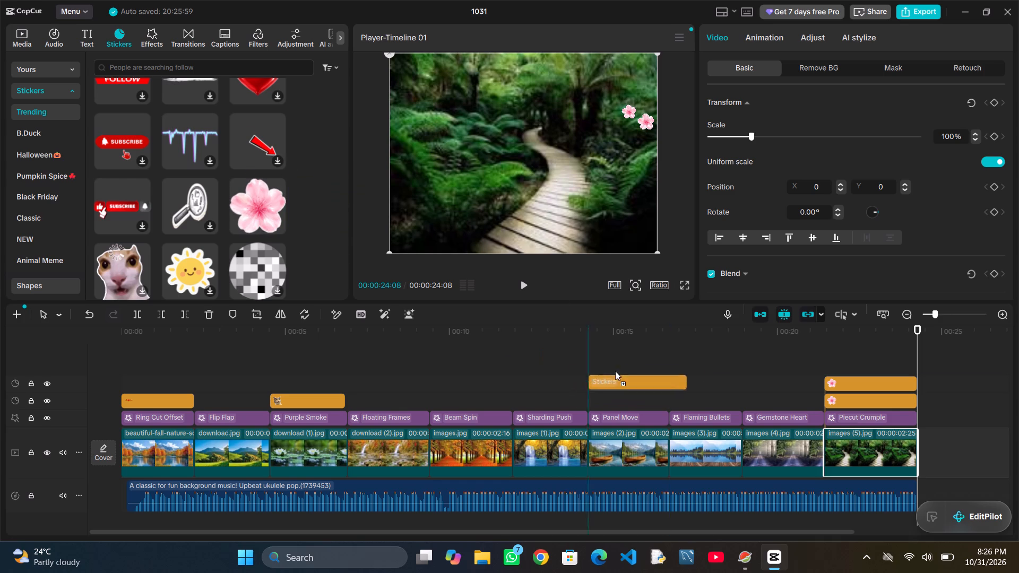
drag(615, 371, 880, 366)
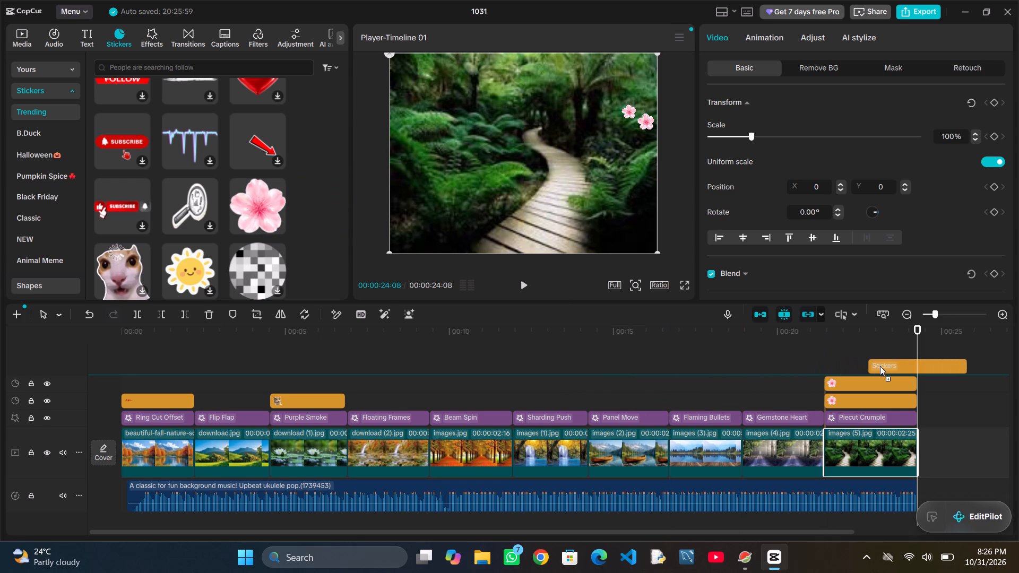
drag(880, 366, 827, 366)
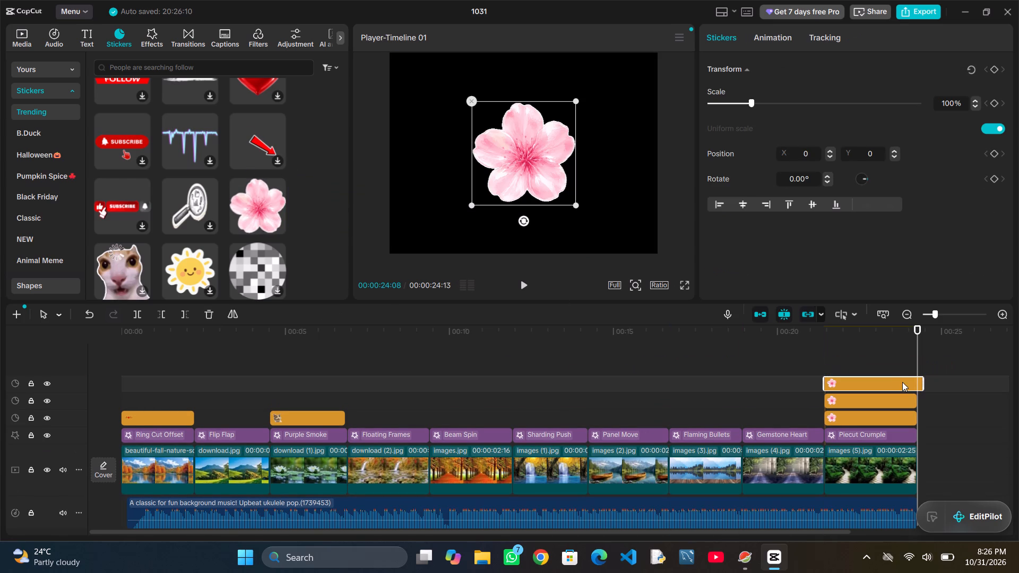
drag(922, 382, 906, 384)
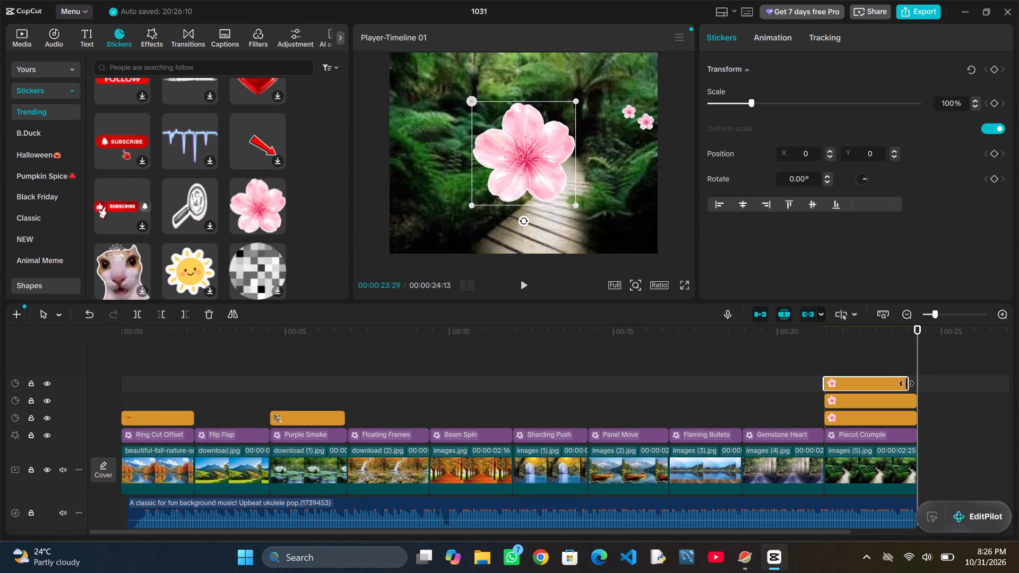
drag(906, 384, 917, 384)
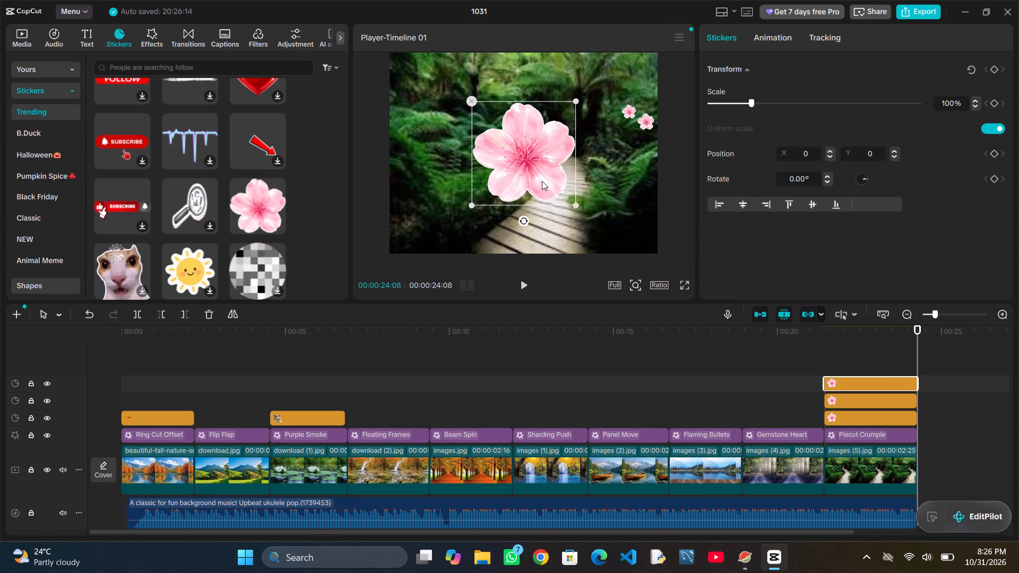
Scale the third flower sticker down to slightly under 25% and place it just below the other two flowers, about X 1459, Y 275.
drag(572, 206, 512, 164)
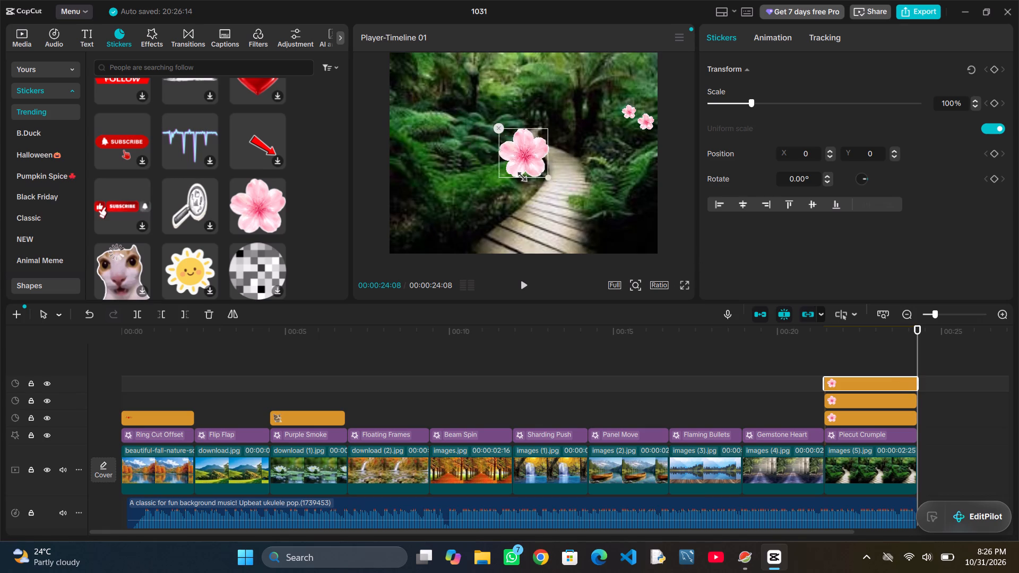
drag(512, 164, 523, 161)
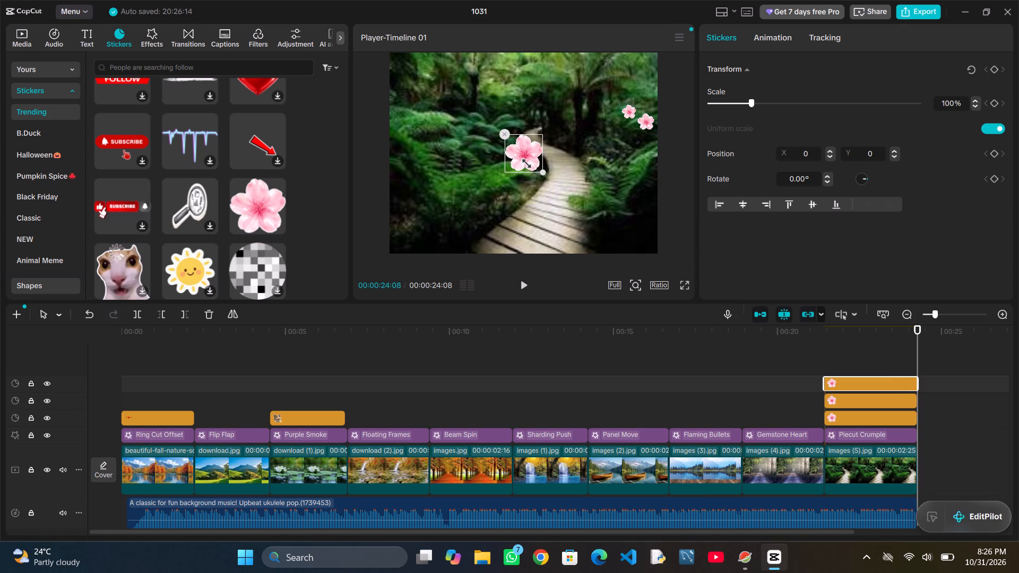
drag(523, 161, 512, 154)
drag(523, 154, 588, 131)
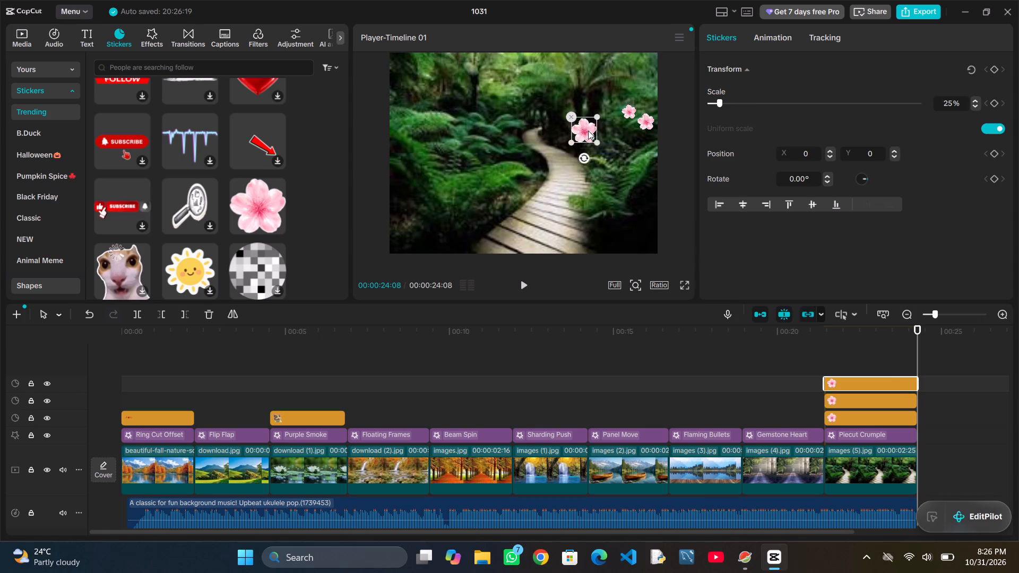
drag(588, 131, 625, 135)
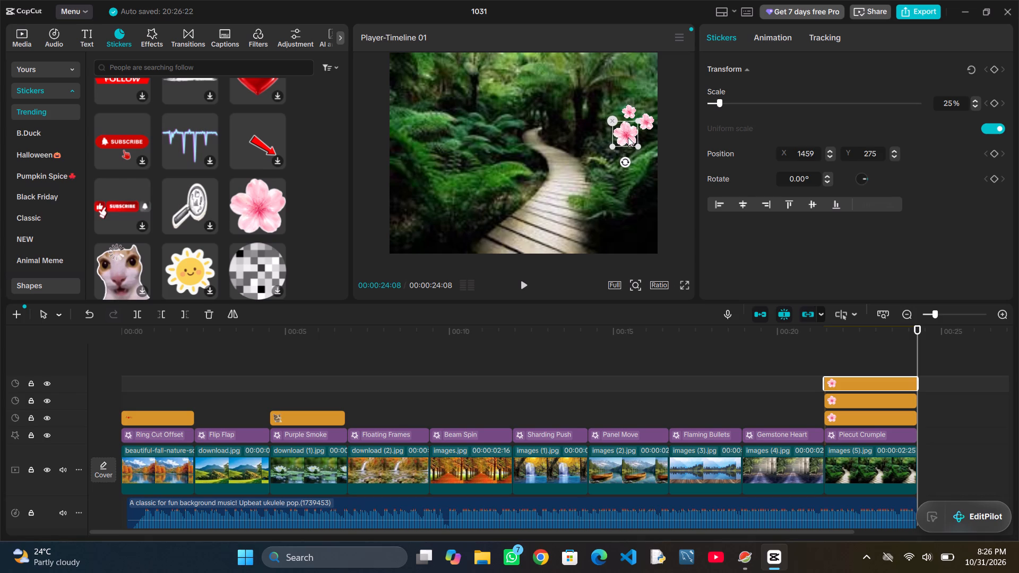
drag(636, 145, 631, 143)
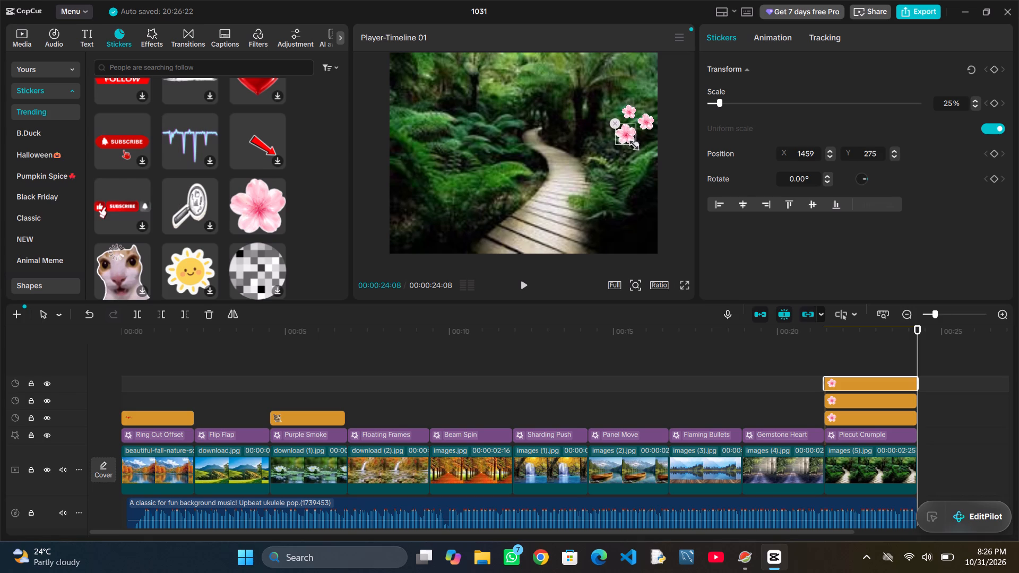
drag(631, 143, 629, 141)
click(636, 162)
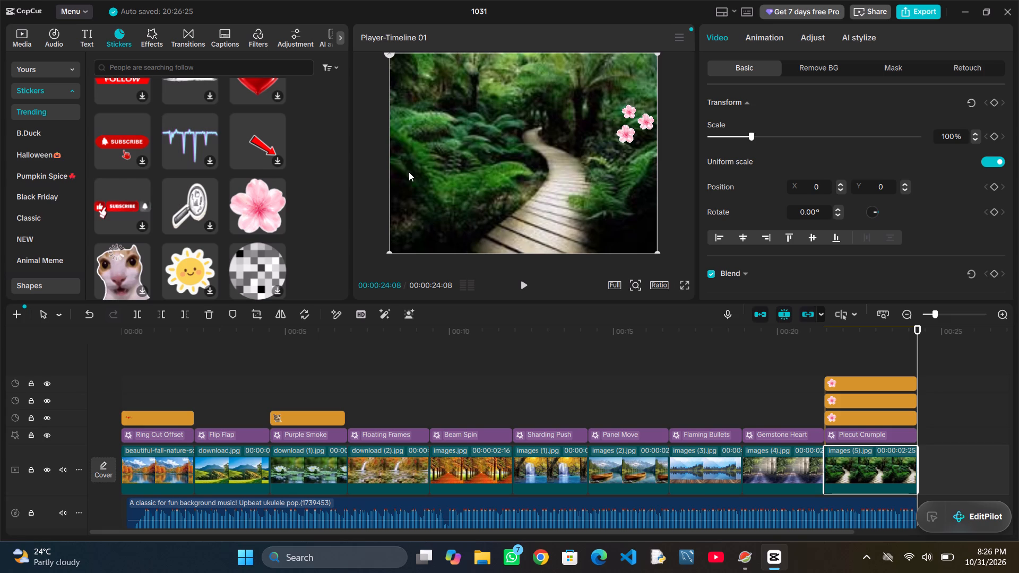
Look through the trending stickers for another one that suits the slideshow.
scroll(185, 193, down, 1)
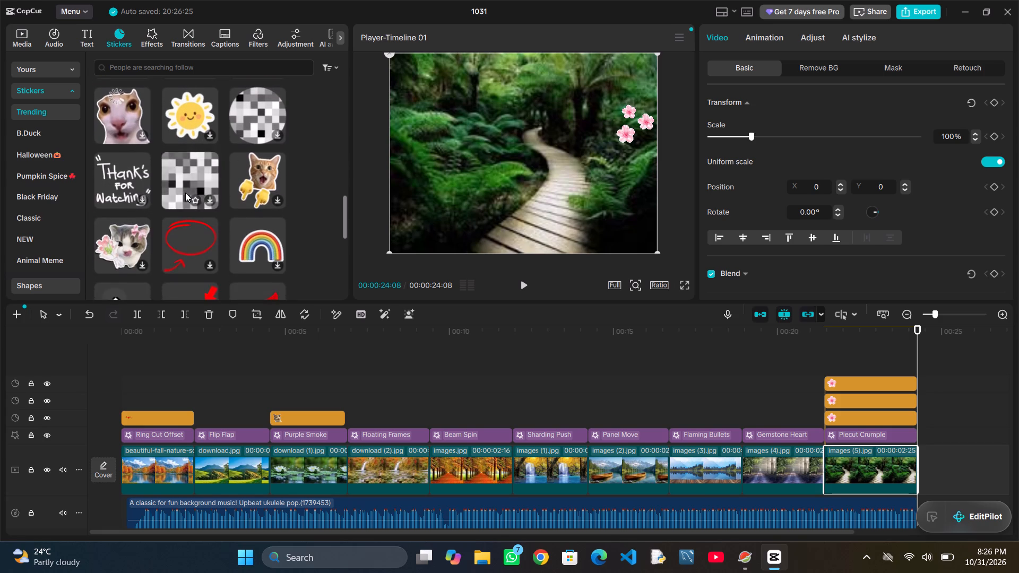
scroll(185, 193, down, 1)
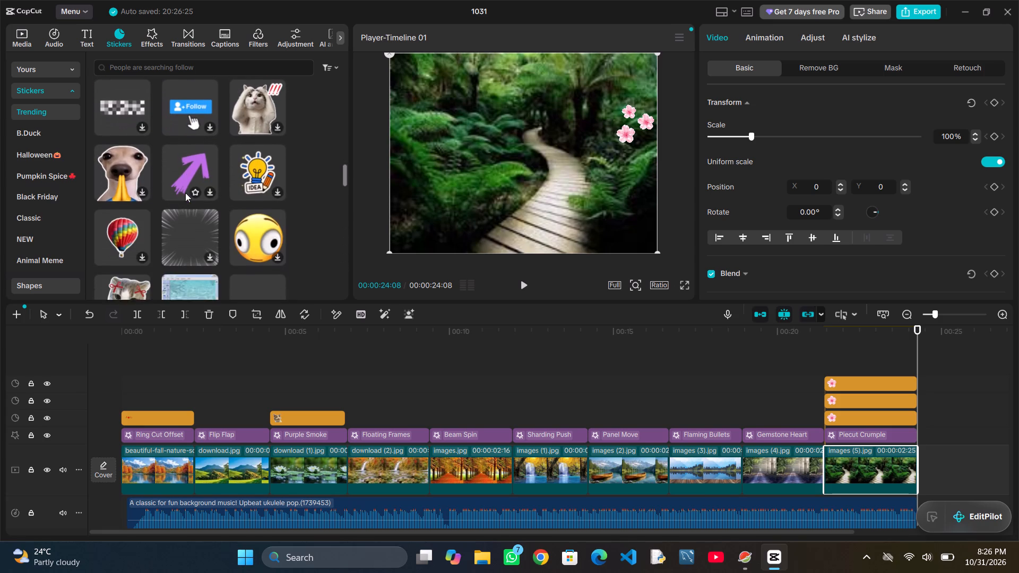
scroll(185, 193, down, 1)
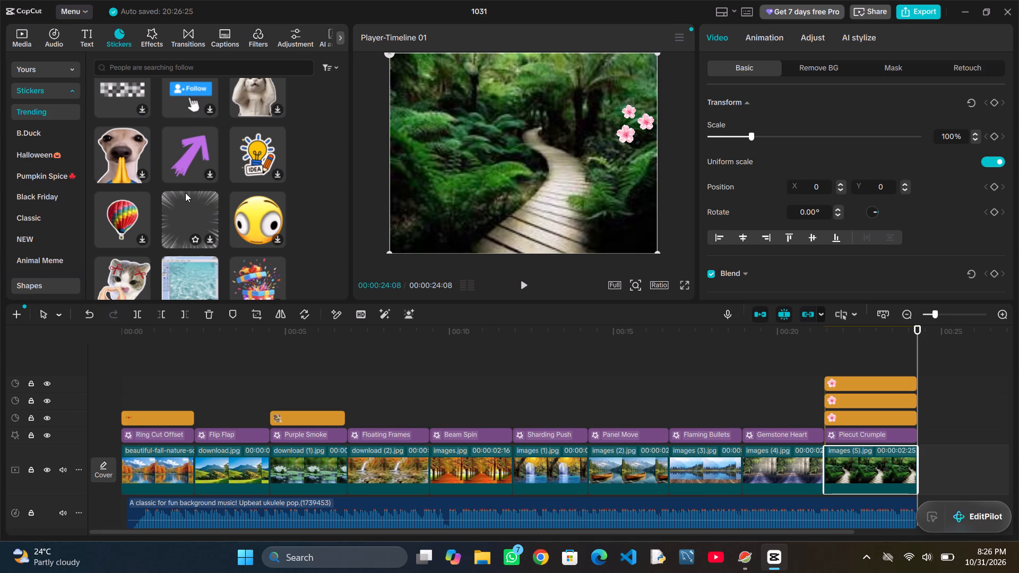
scroll(233, 204, up, 2)
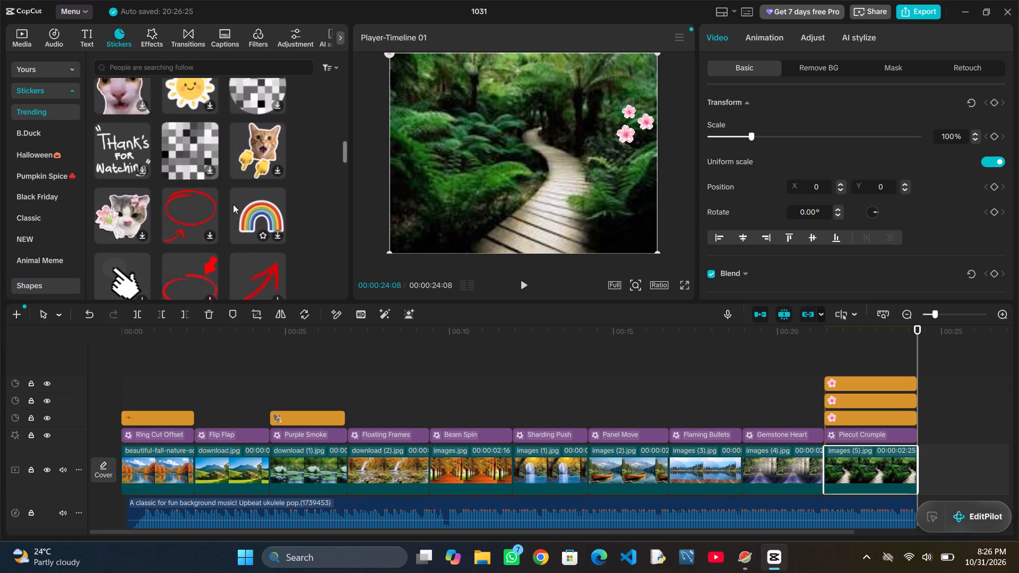
scroll(233, 204, up, 2)
scroll(261, 225, down, 1)
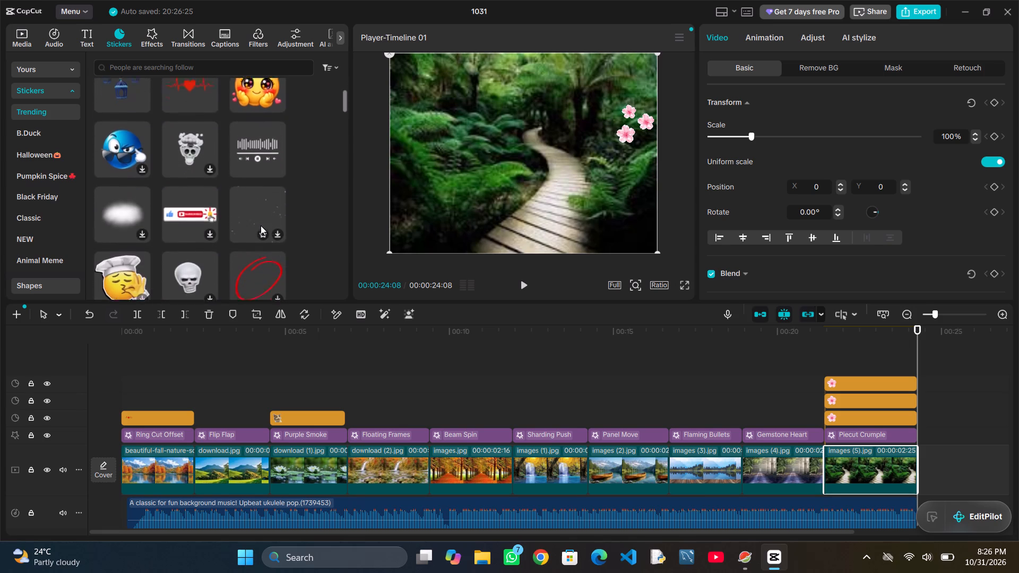
scroll(261, 225, down, 1)
ctrl+scroll(261, 225, down, 1)
scroll(261, 225, down, 2)
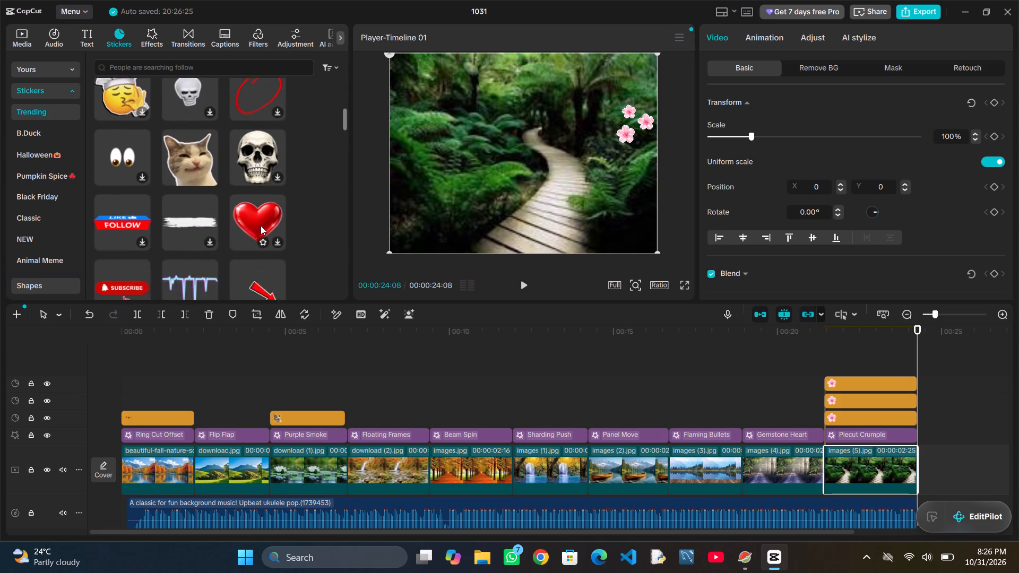
scroll(261, 225, down, 2)
drag(261, 225, 274, 251)
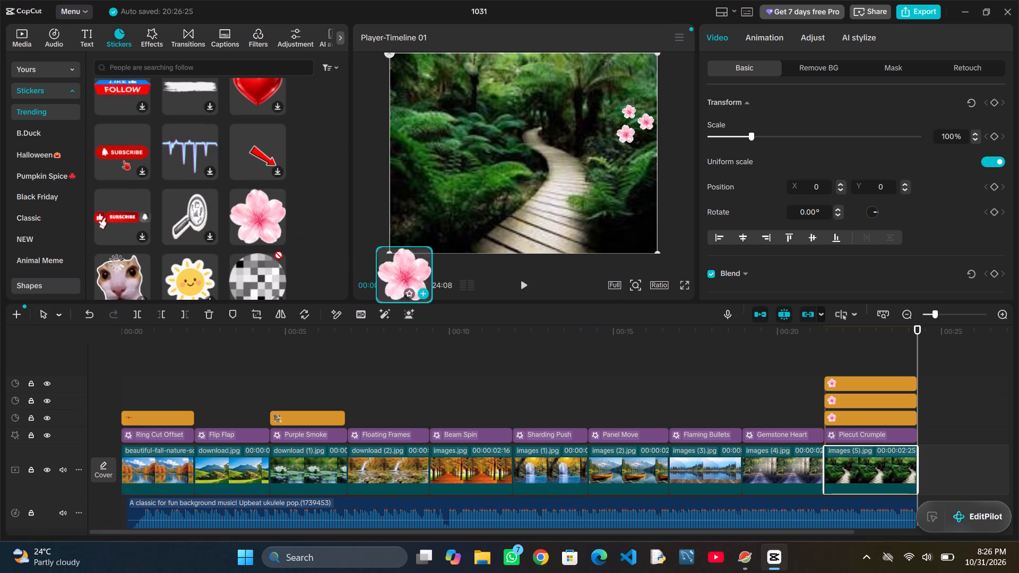
drag(274, 251, 225, 220)
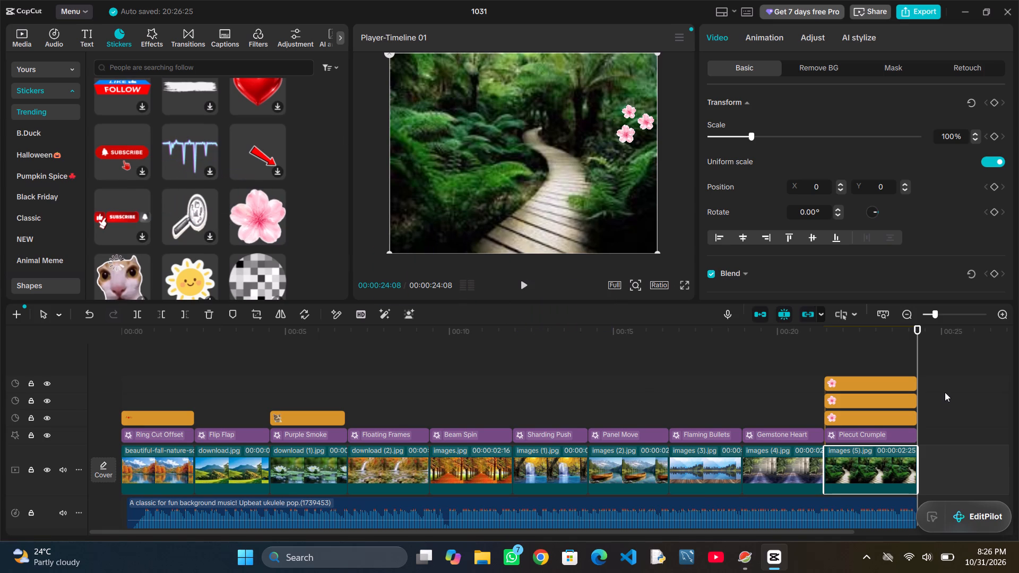
Delete the Gemstone Heart effect above the images (4).jpg clip.
drag(918, 357, 785, 393)
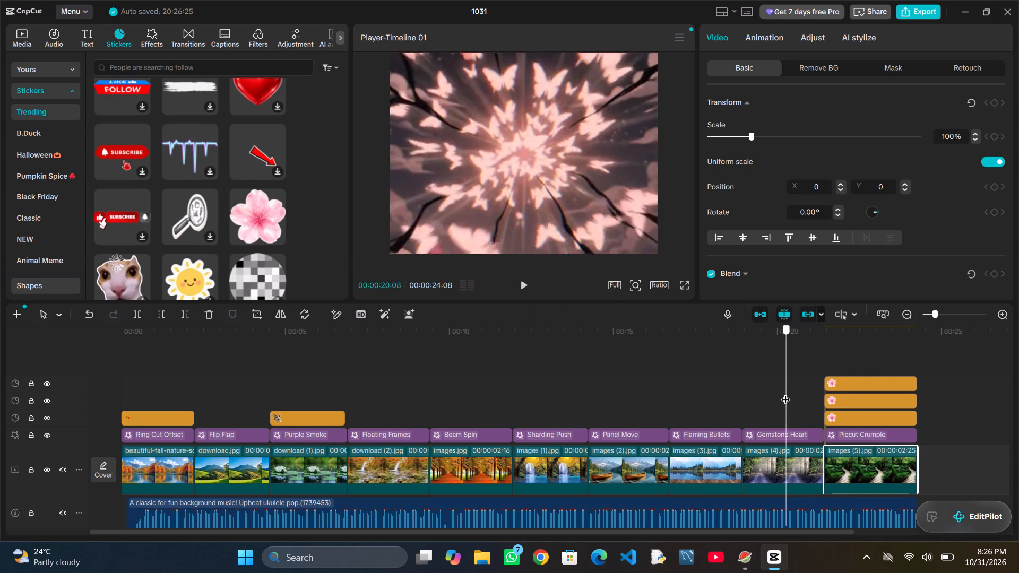
drag(785, 393, 767, 411)
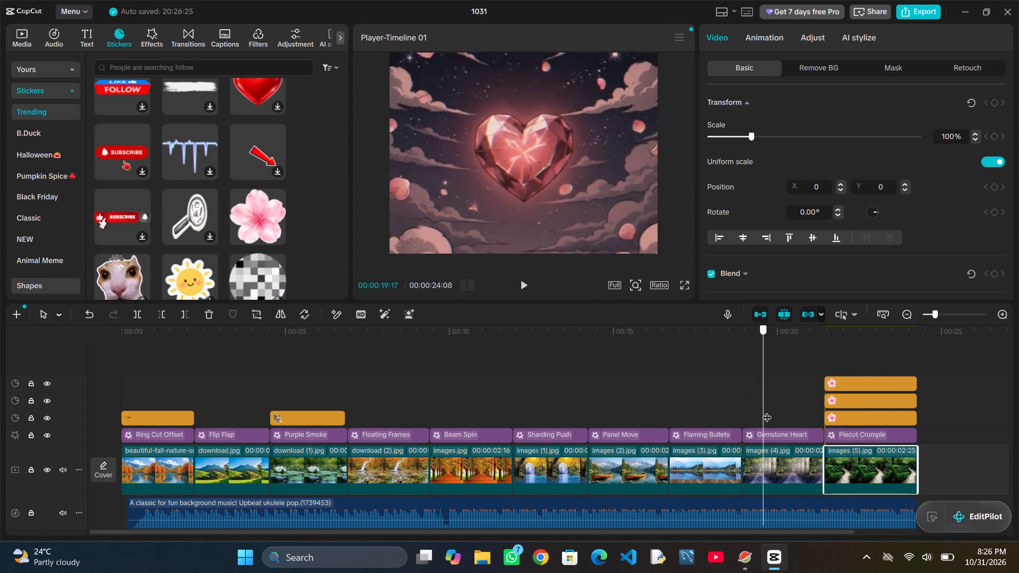
drag(767, 411, 771, 411)
right_click(792, 434)
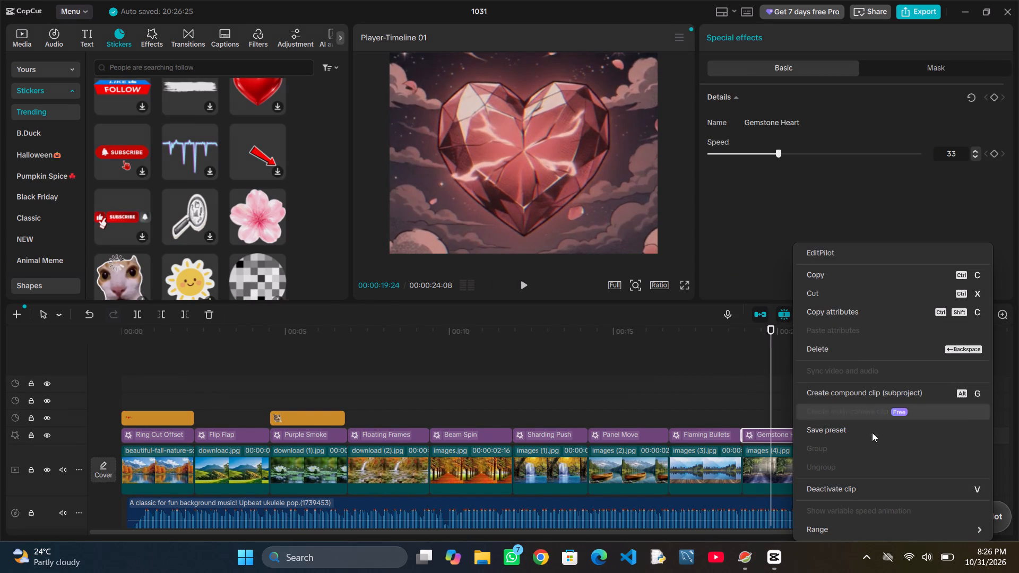
click(843, 351)
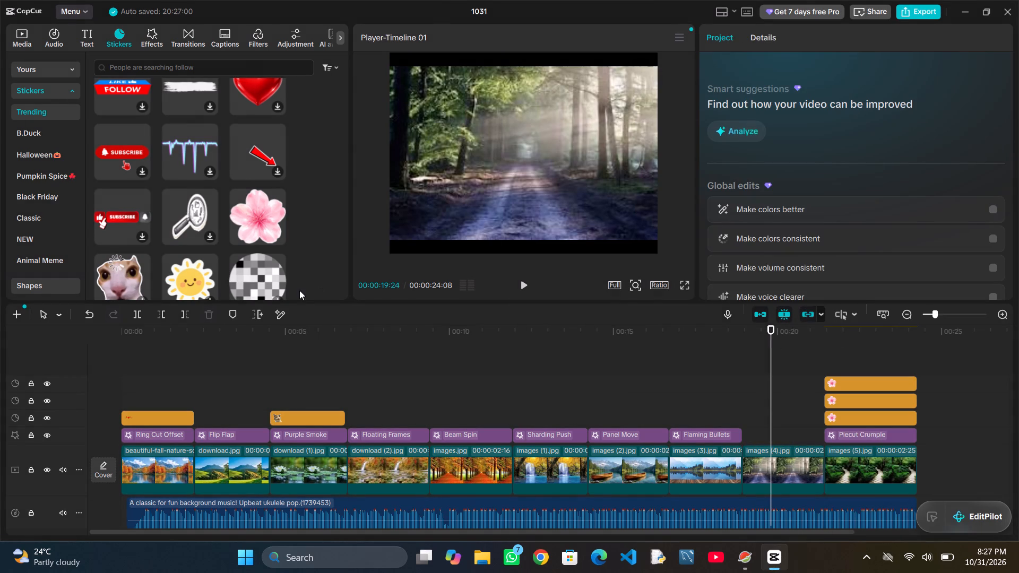
Preview the Rotary Heat and Flaking Veil video effects, and add Flaking Veil on a new track above the images (4).jpg clip.
click(153, 34)
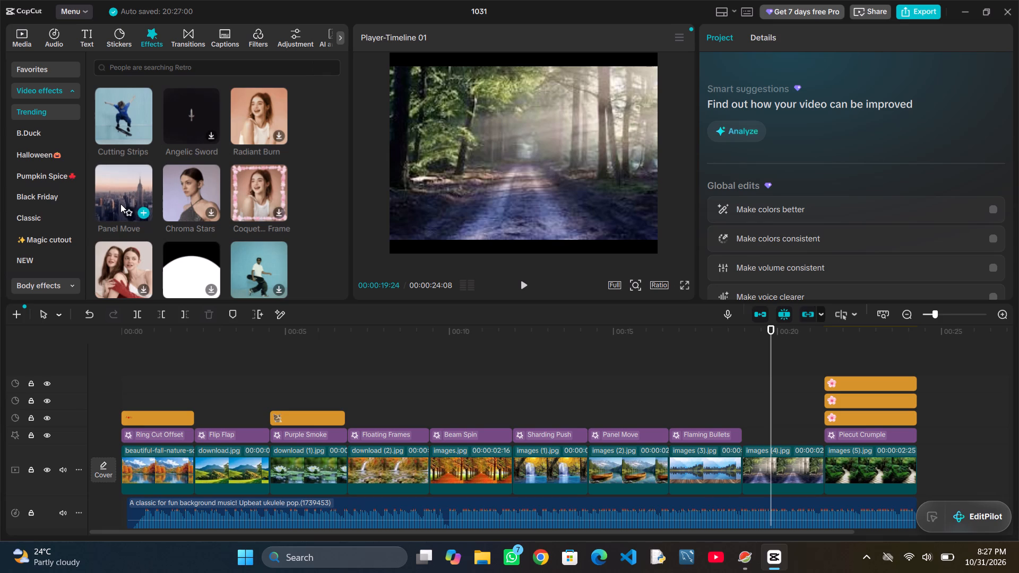
scroll(120, 204, down, 5)
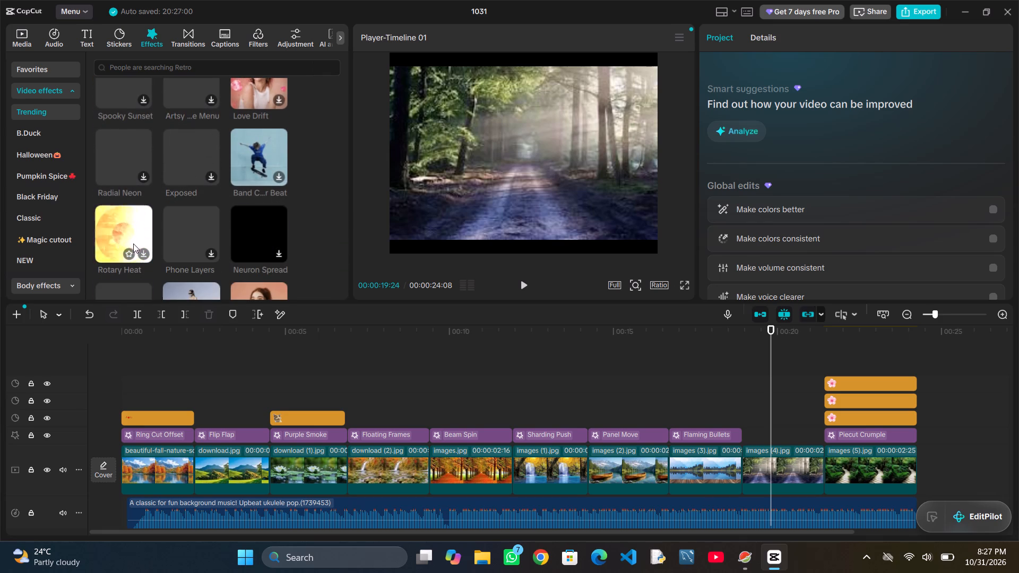
double_click(145, 257)
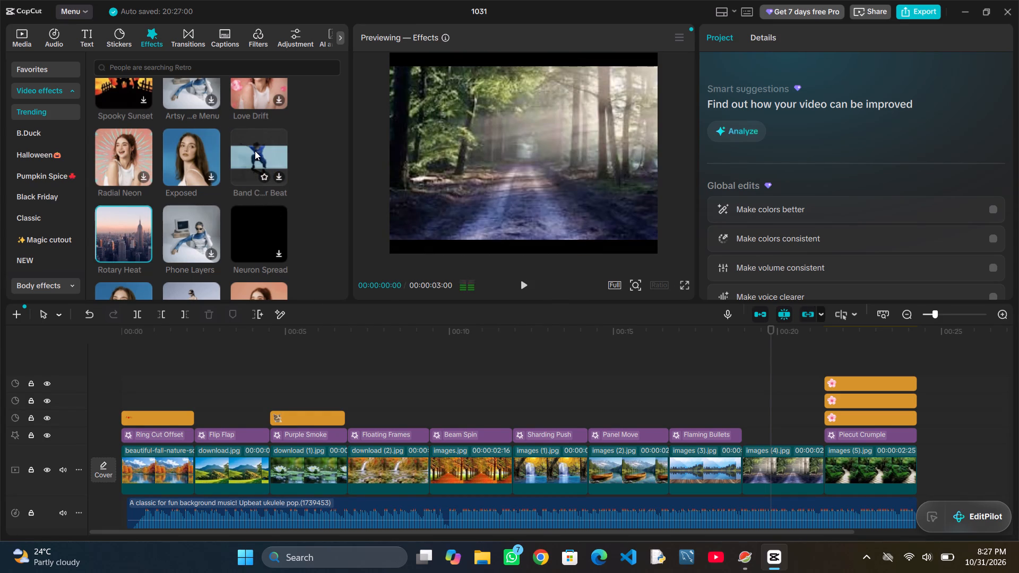
scroll(253, 291, down, 1)
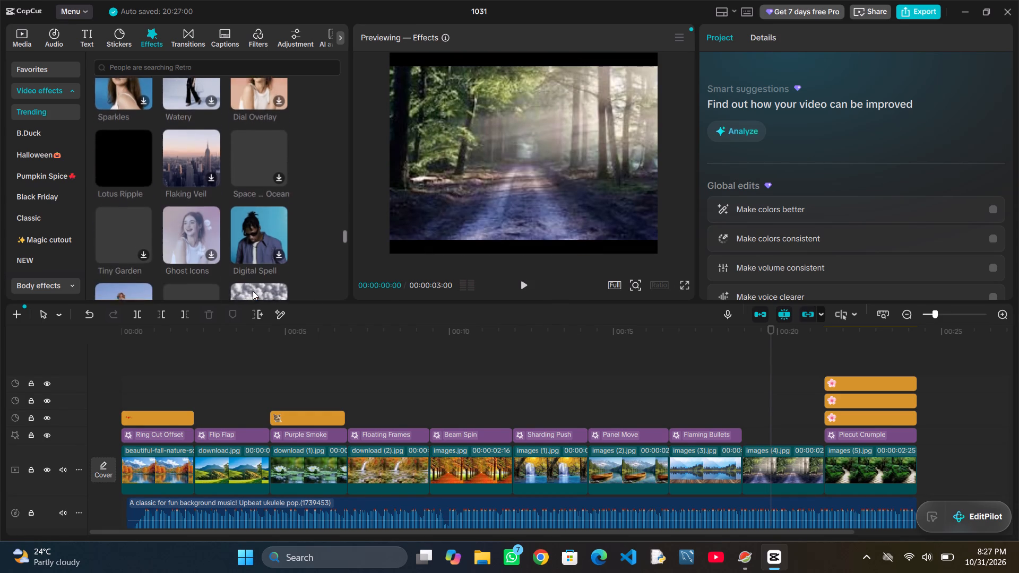
scroll(253, 291, down, 1)
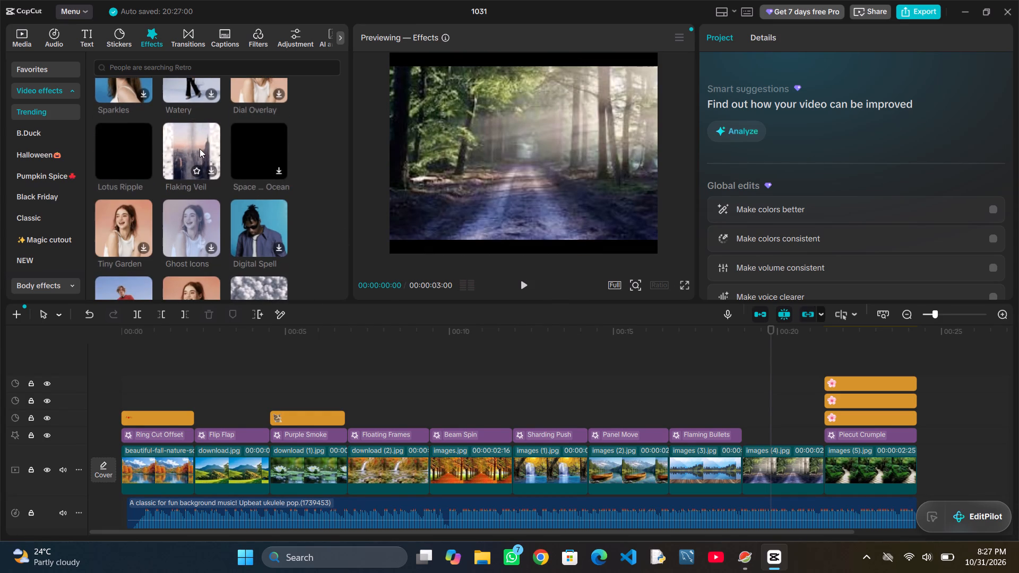
double_click(210, 171)
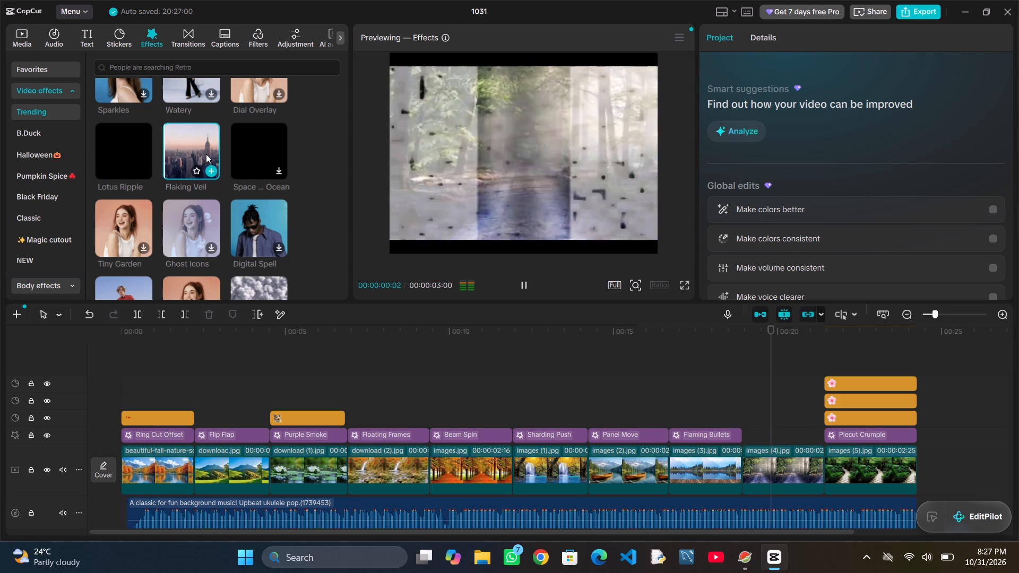
drag(206, 154, 678, 418)
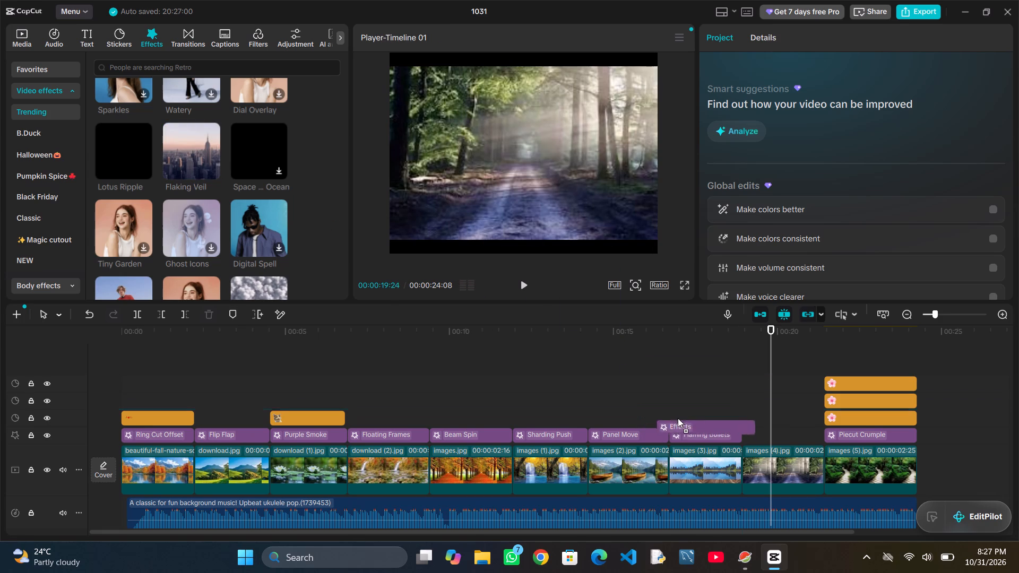
drag(678, 418, 721, 417)
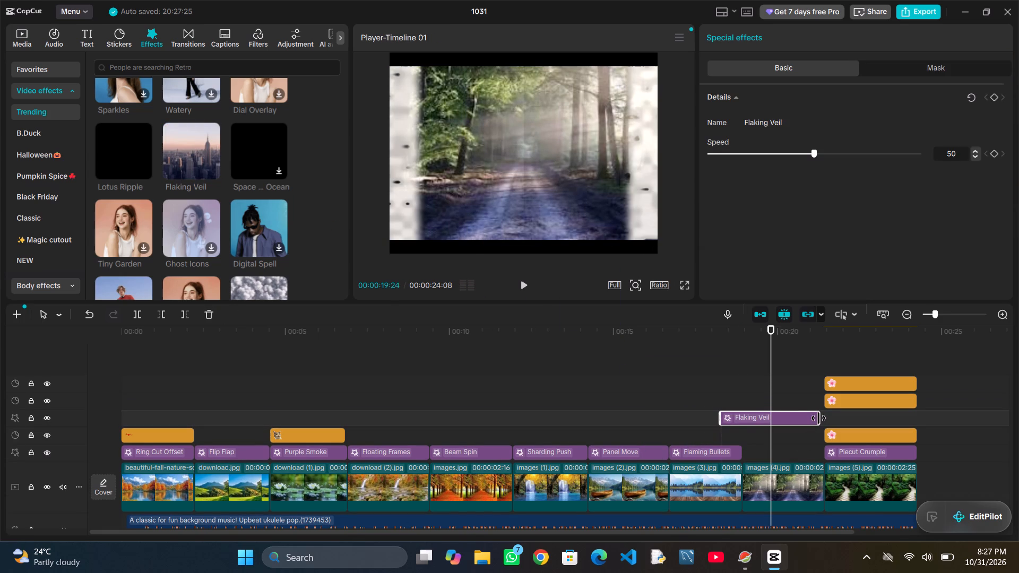
Fit the Flaking Veil effect over the images (4).jpg clip, on the same track between Flaming Bullets and Piecut Crumple.
drag(821, 416, 811, 417)
drag(797, 420, 816, 447)
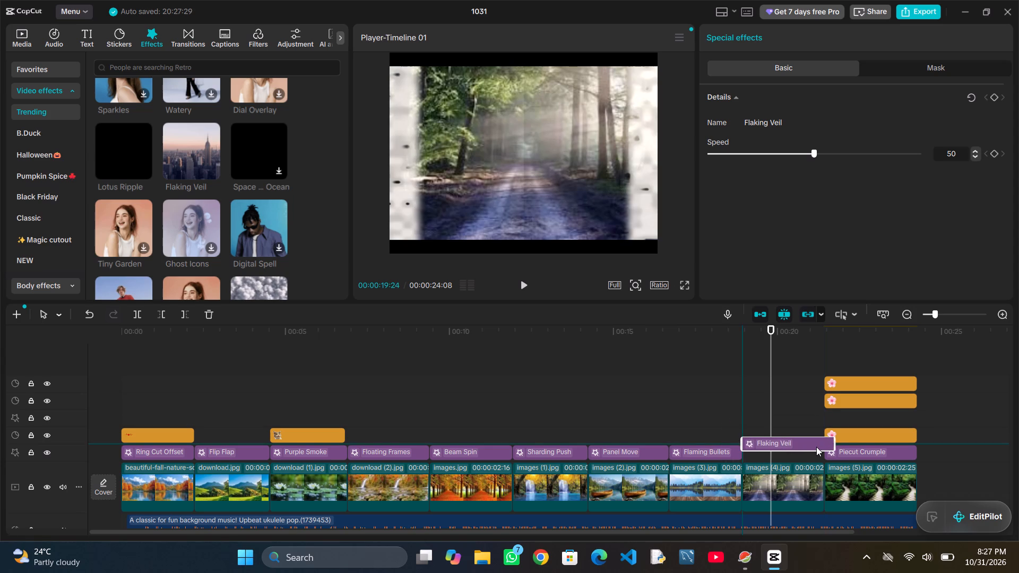
drag(816, 447, 807, 458)
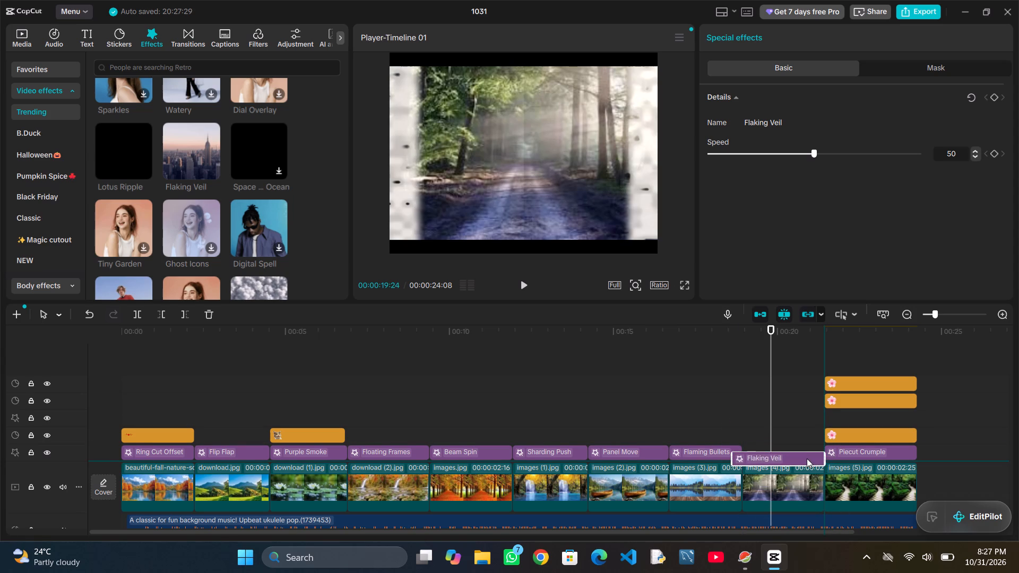
drag(807, 458, 821, 455)
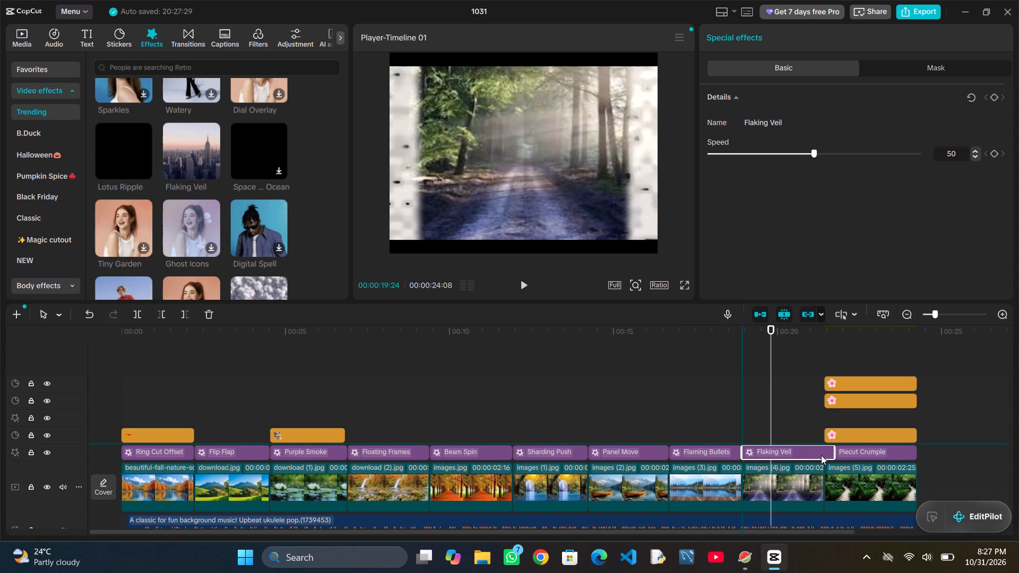
drag(821, 455, 822, 455)
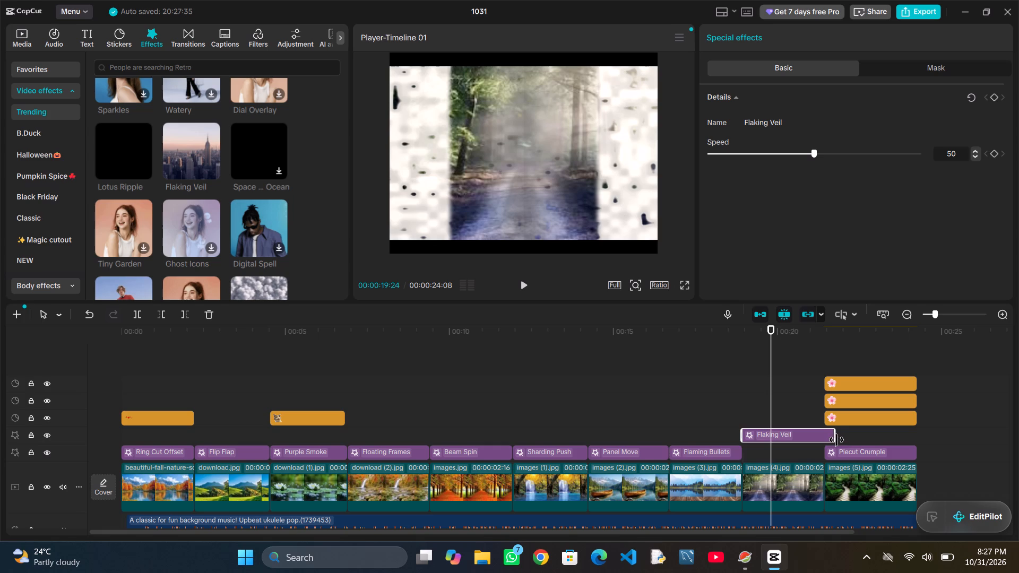
drag(836, 440, 825, 441)
drag(800, 439, 805, 528)
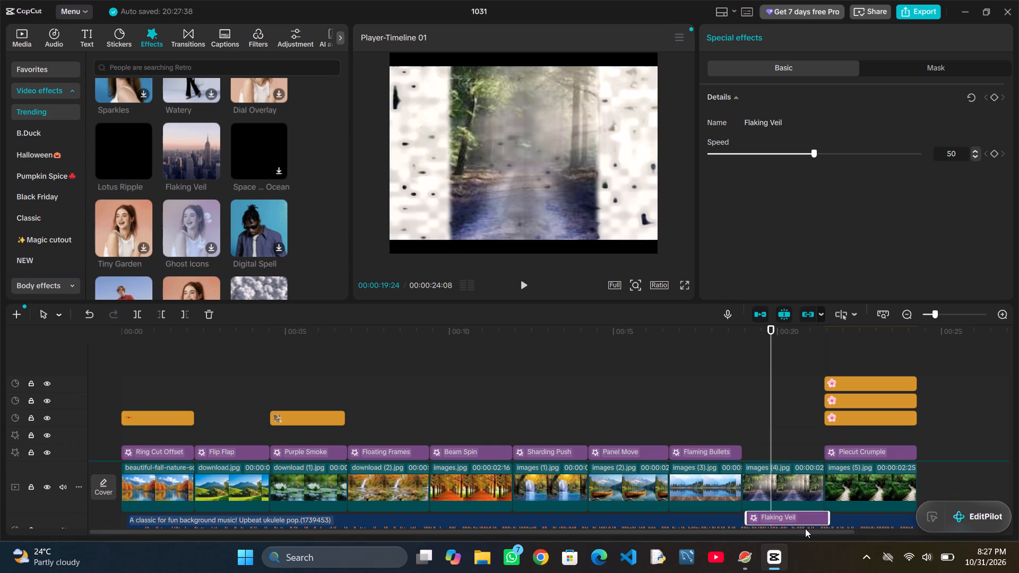
drag(805, 528, 797, 464)
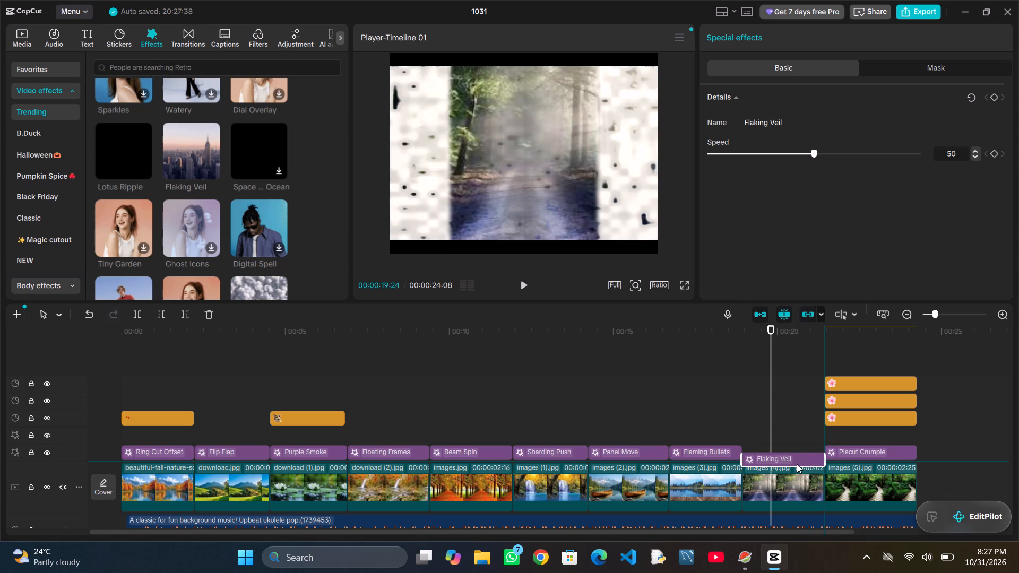
drag(797, 464, 797, 457)
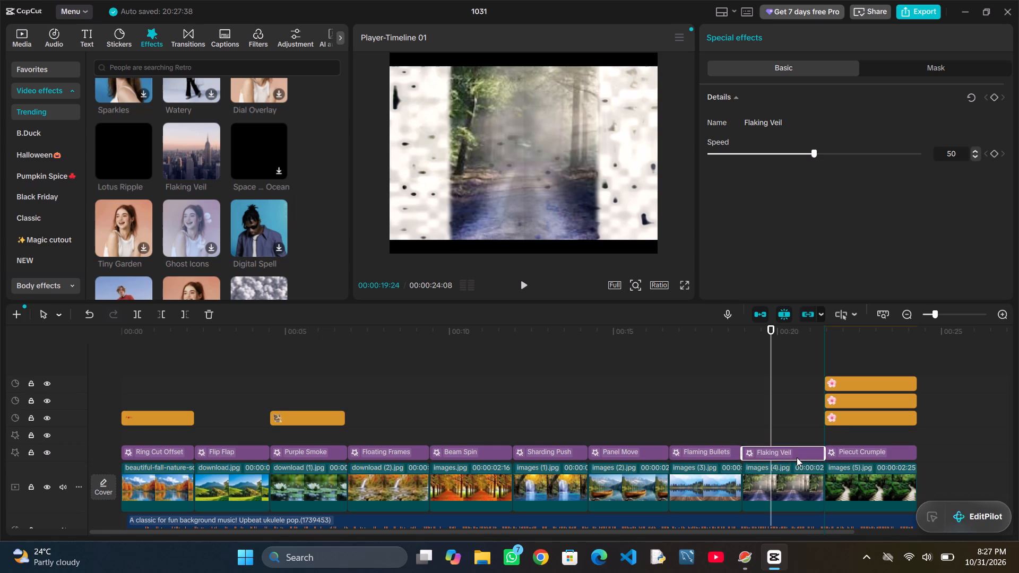
drag(797, 457, 797, 458)
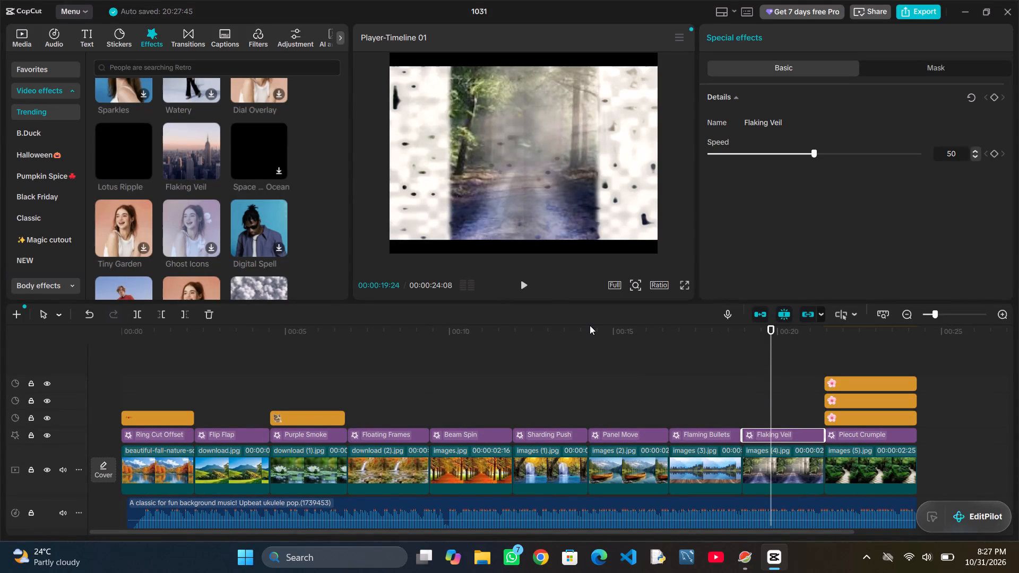
Play the slideshow from the images (4).jpg clip through to the end to review the effects.
click(524, 284)
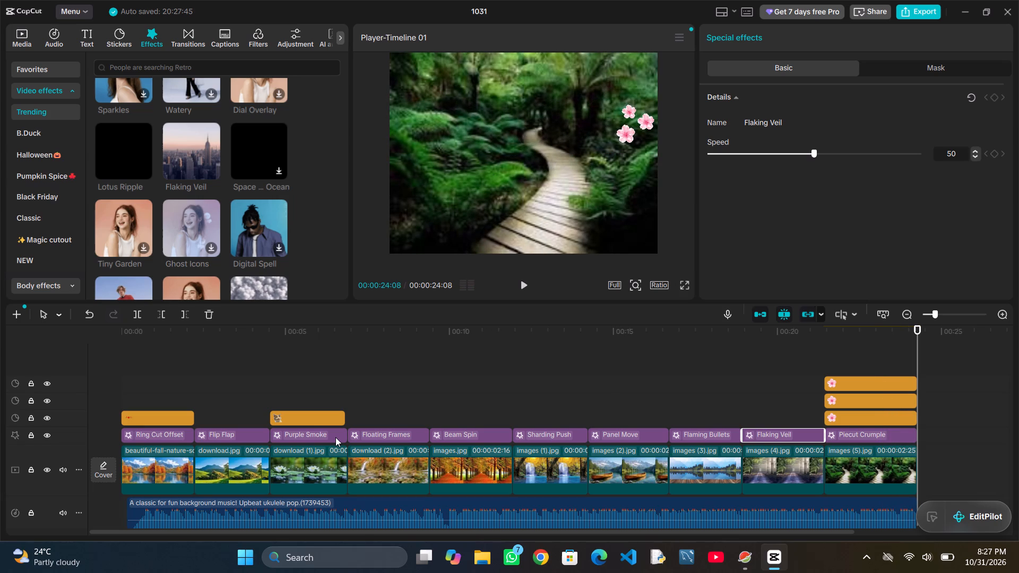
scroll(335, 437, right, 6)
Browse the trending video effects and try out Band C...r Beat, Love Drift and Artsy ...e Menu.
scroll(298, 298, up, 1)
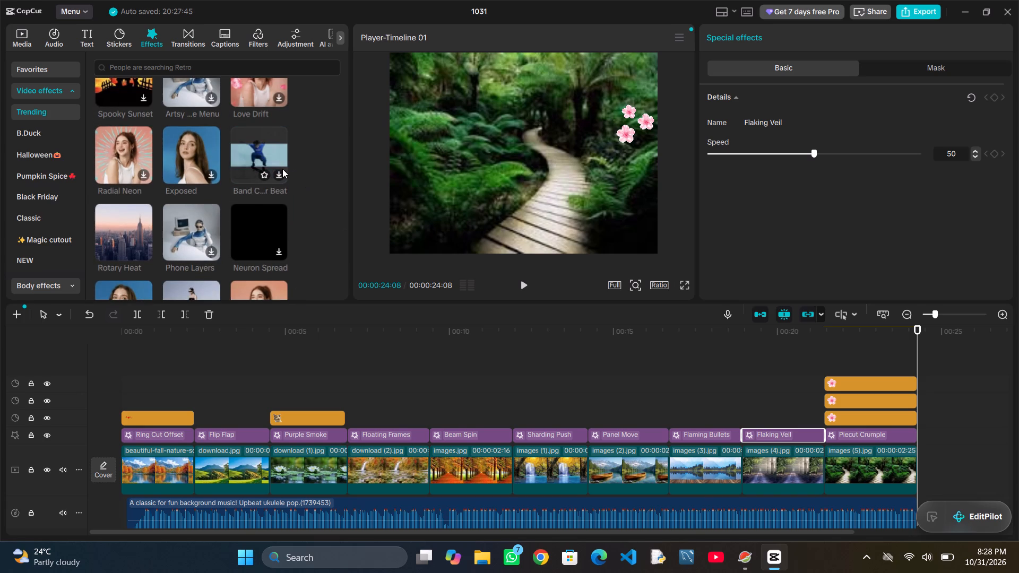
double_click(279, 174)
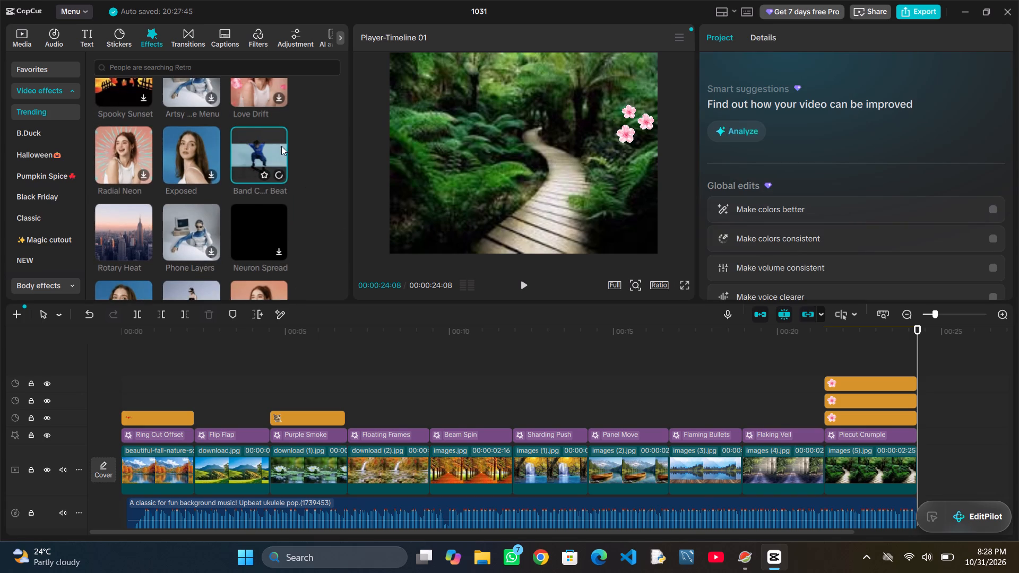
double_click(277, 94)
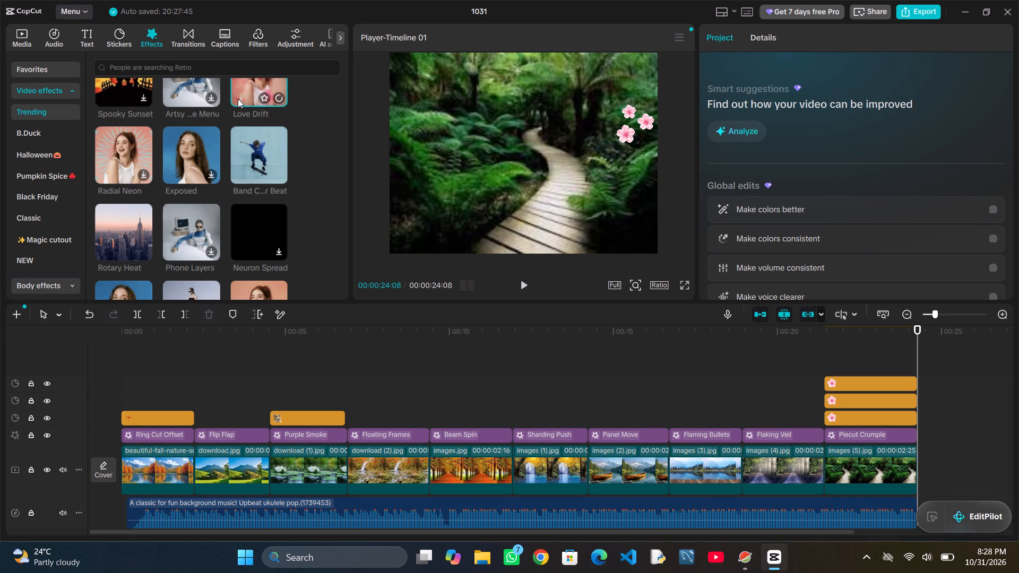
double_click(214, 97)
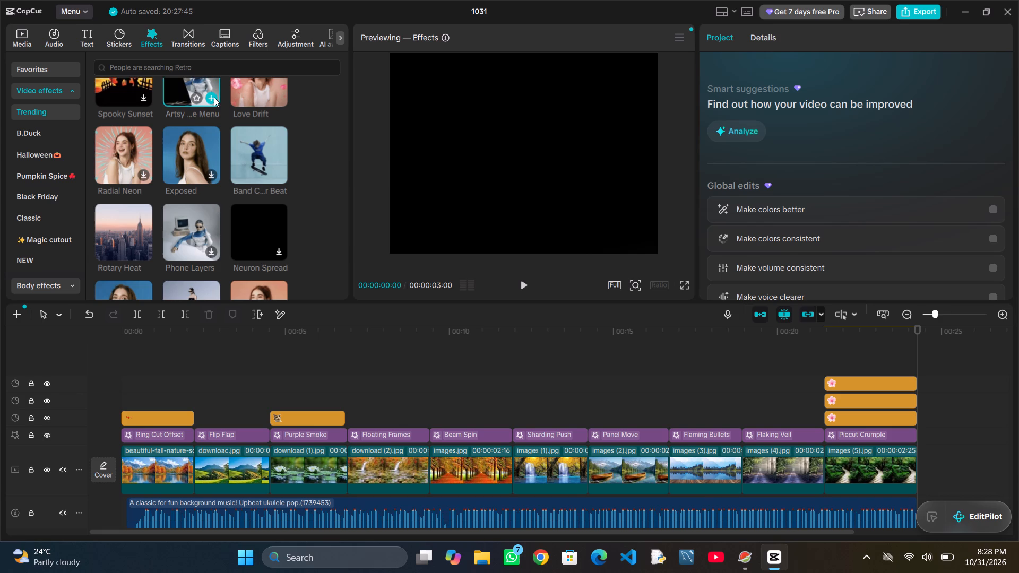
scroll(128, 194, down, 1)
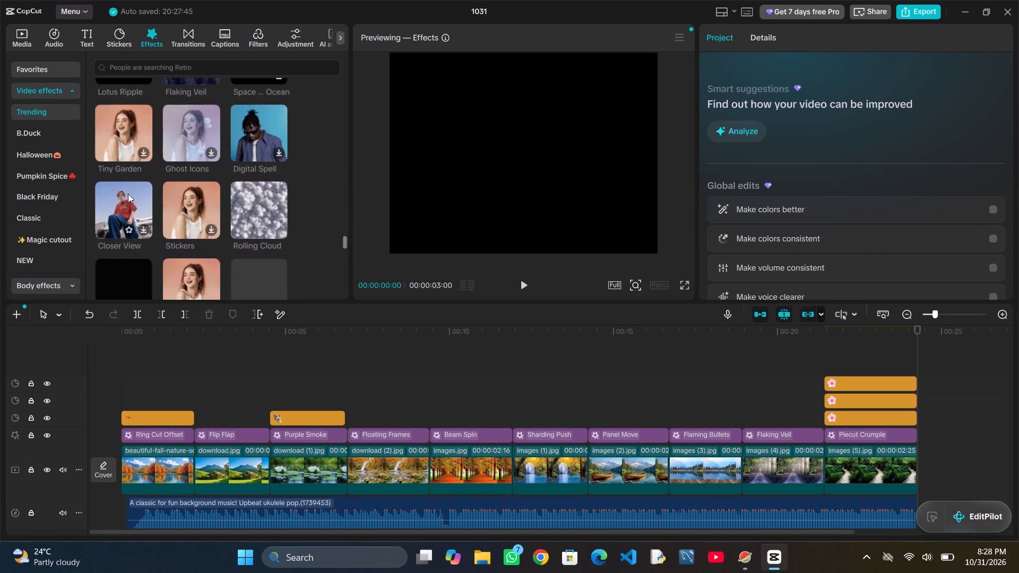
scroll(128, 194, down, 1)
scroll(461, 426, down, 2)
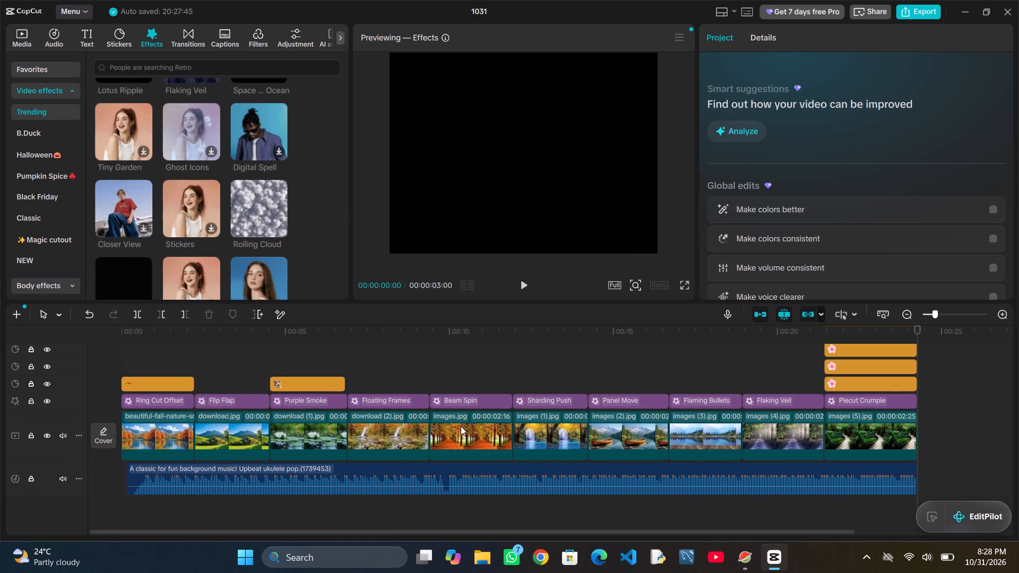
scroll(461, 426, down, 1)
ctrl+scroll(564, 448, right, 1)
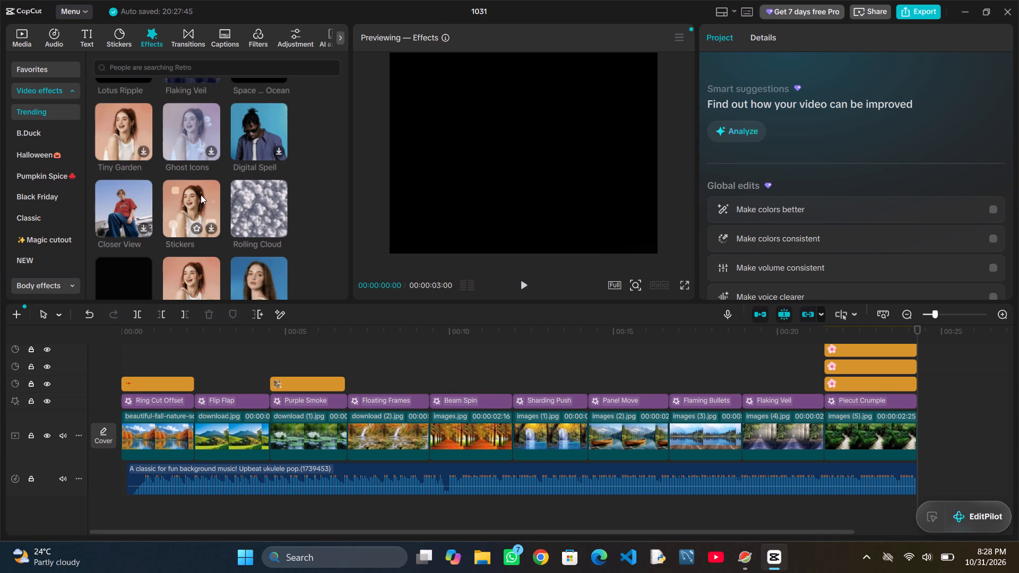
scroll(201, 195, up, 1)
Look through the imported images and the timeline for a picture not yet used in the slideshow.
click(33, 41)
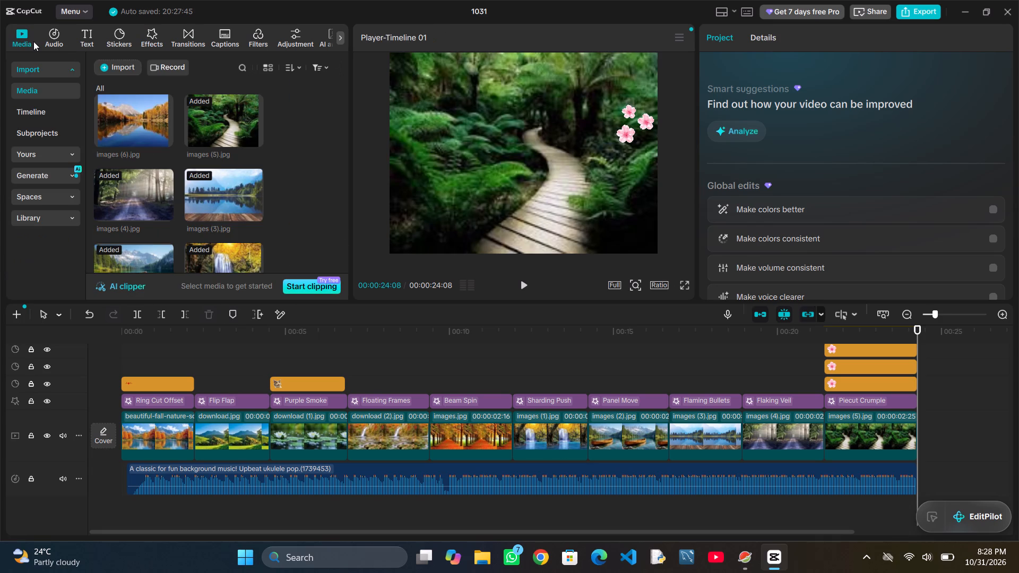
scroll(338, 476, right, 1)
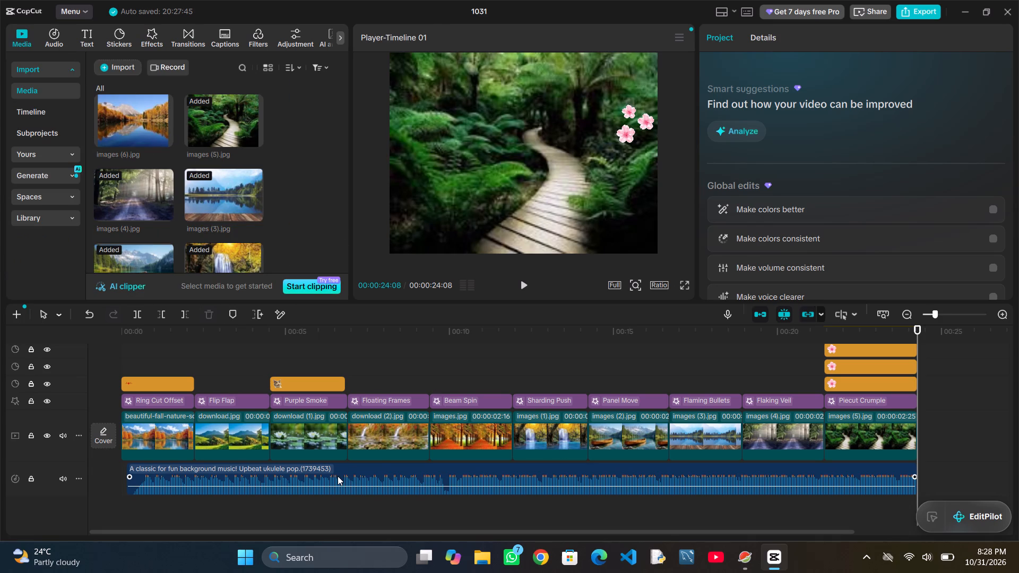
scroll(338, 476, right, 1)
scroll(256, 436, down, 1)
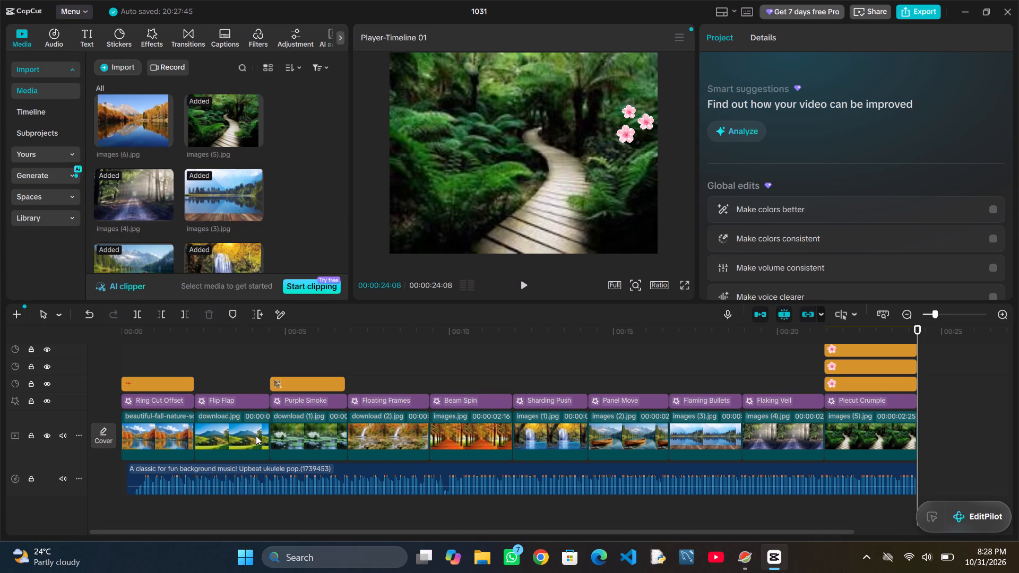
scroll(256, 436, down, 1)
scroll(256, 436, right, 10)
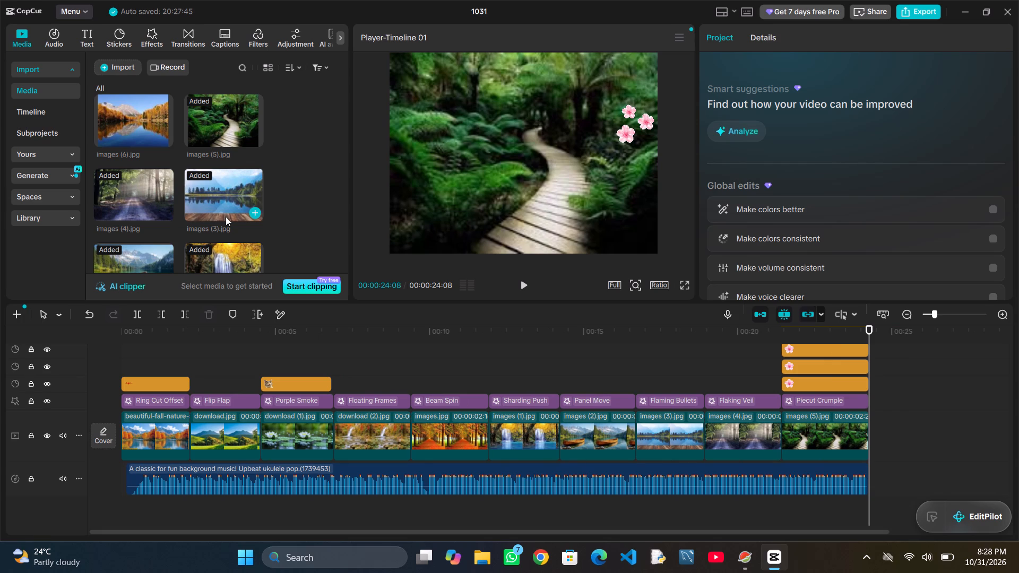
scroll(226, 216, down, 1)
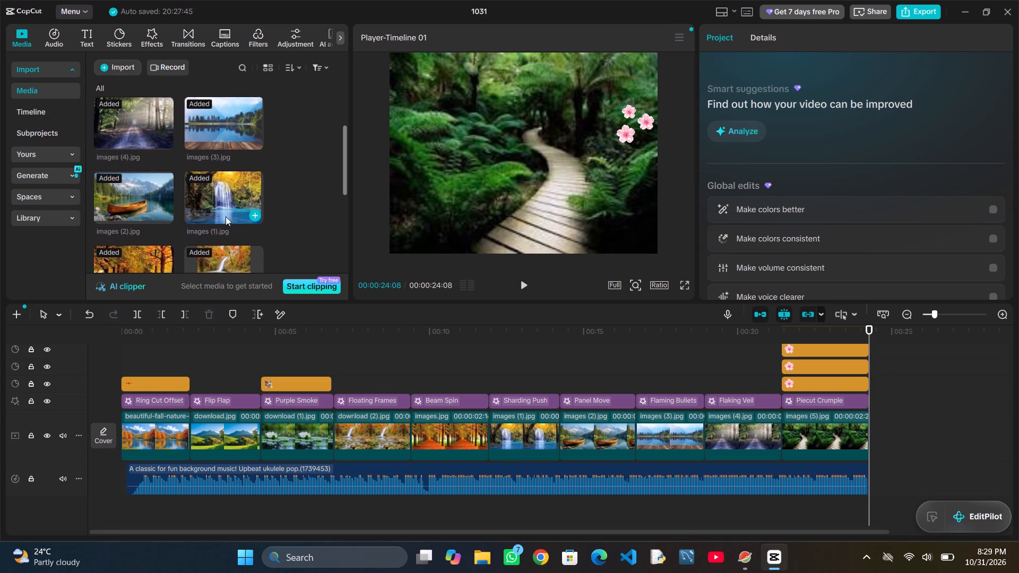
scroll(251, 208, down, 1)
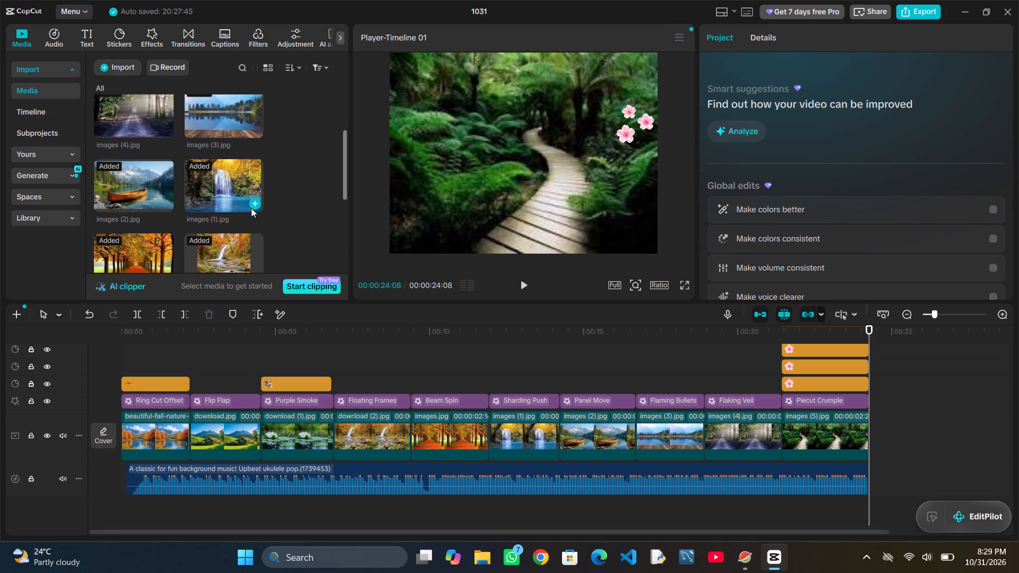
scroll(251, 208, down, 2)
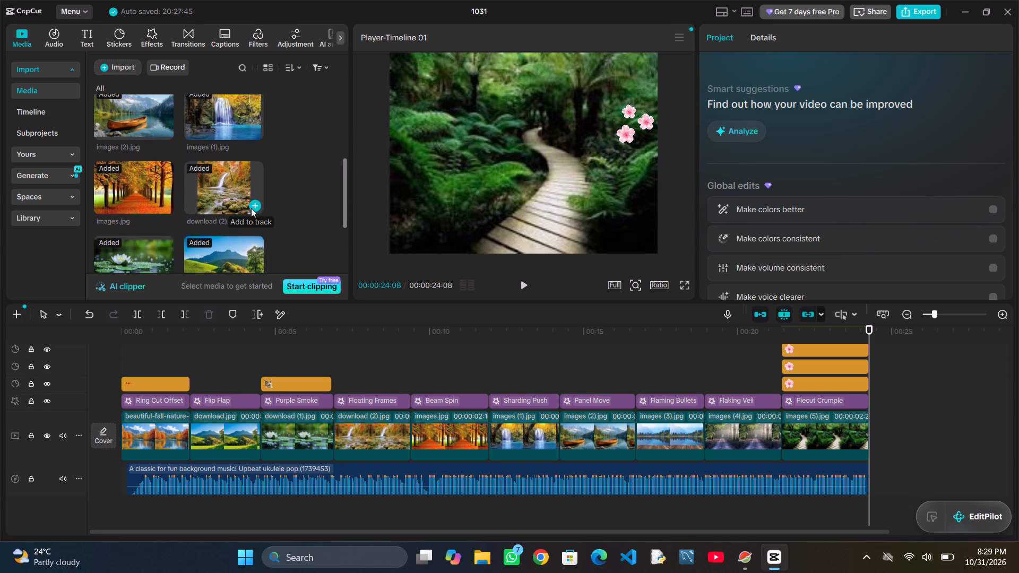
scroll(251, 208, down, 1)
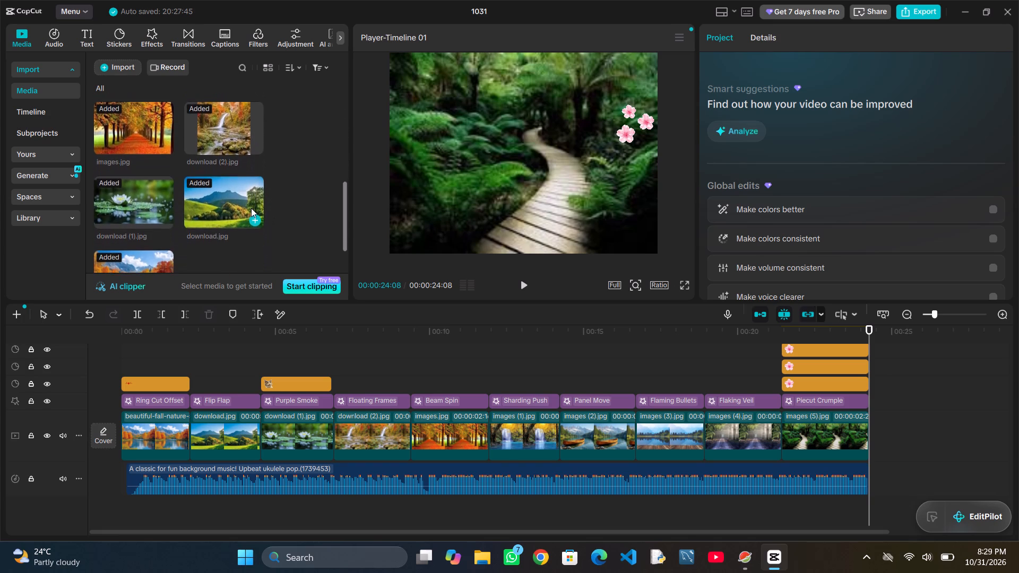
scroll(251, 208, down, 2)
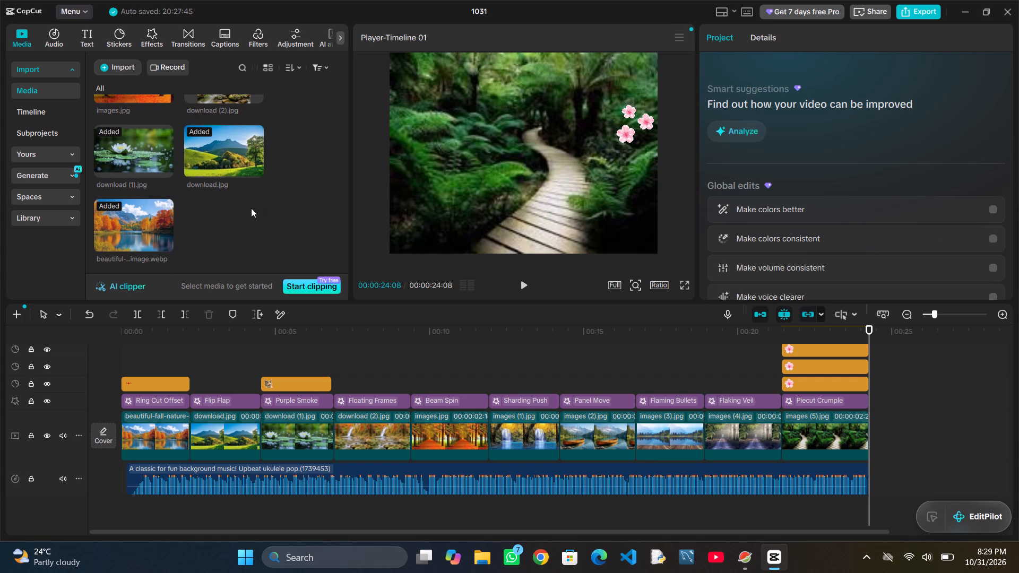
scroll(251, 208, down, 1)
scroll(251, 208, up, 3)
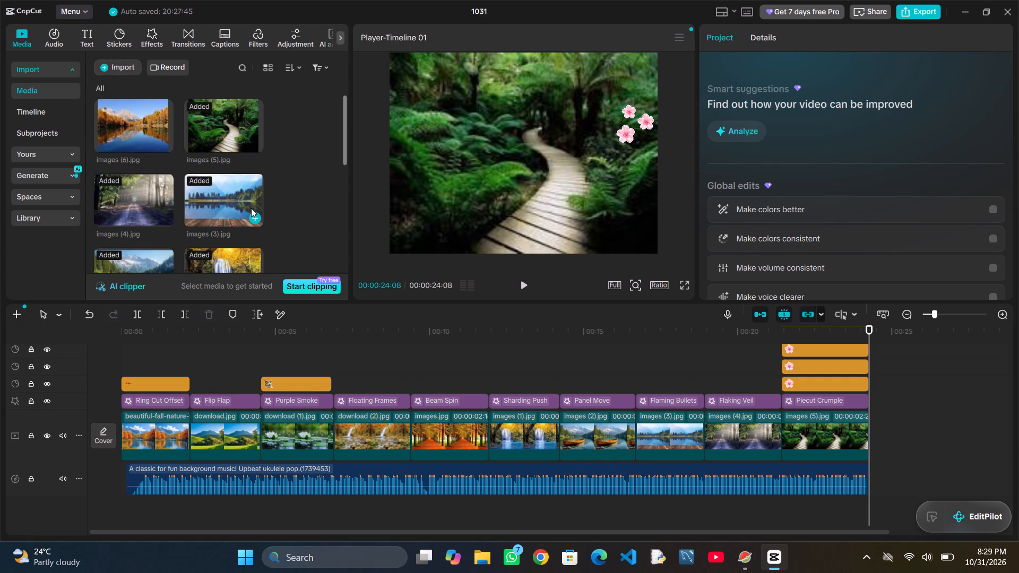
Insert images (6).jpg at the very start of the main track and shorten it to about 2 seconds.
drag(135, 121, 107, 464)
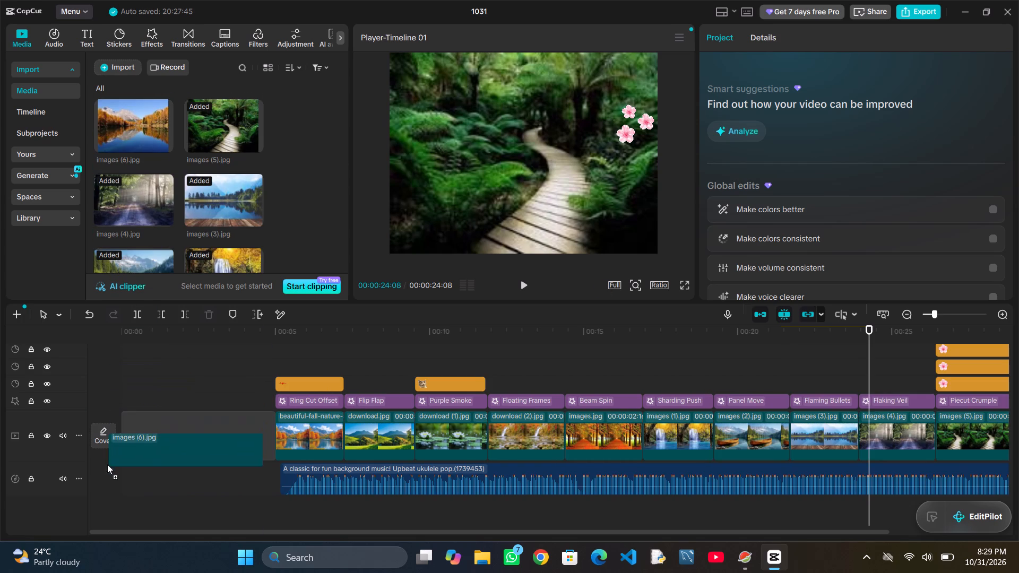
drag(107, 464, 118, 436)
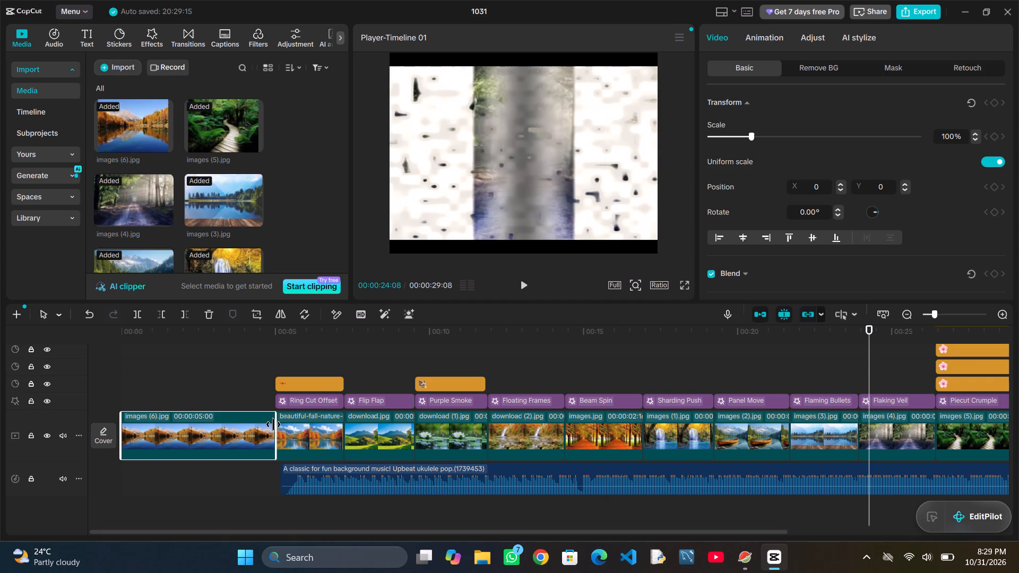
drag(273, 424, 179, 441)
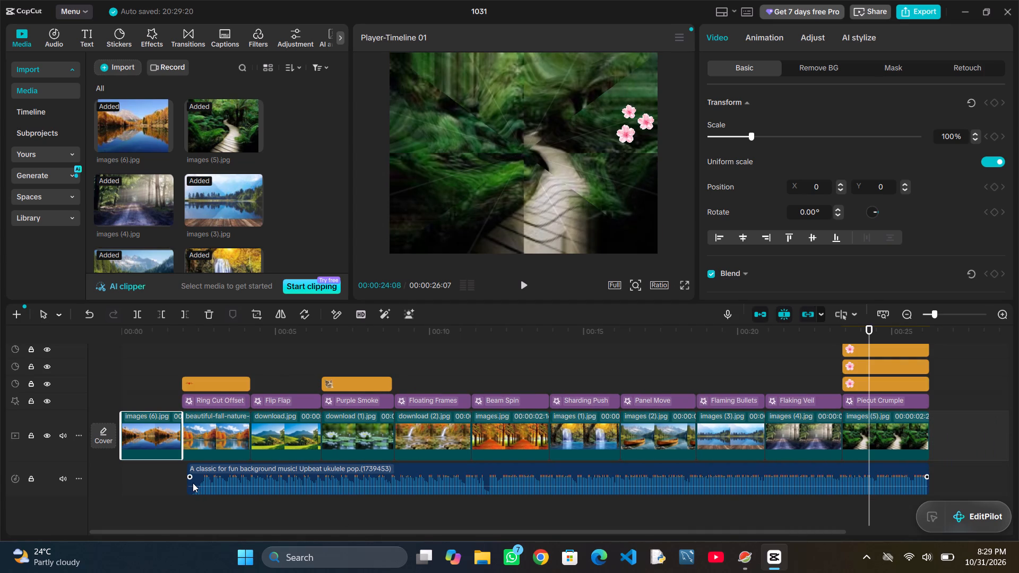
Move the background music clip earlier so it begins close to the start of the images (6).jpg clip.
click(193, 483)
drag(185, 479, 143, 489)
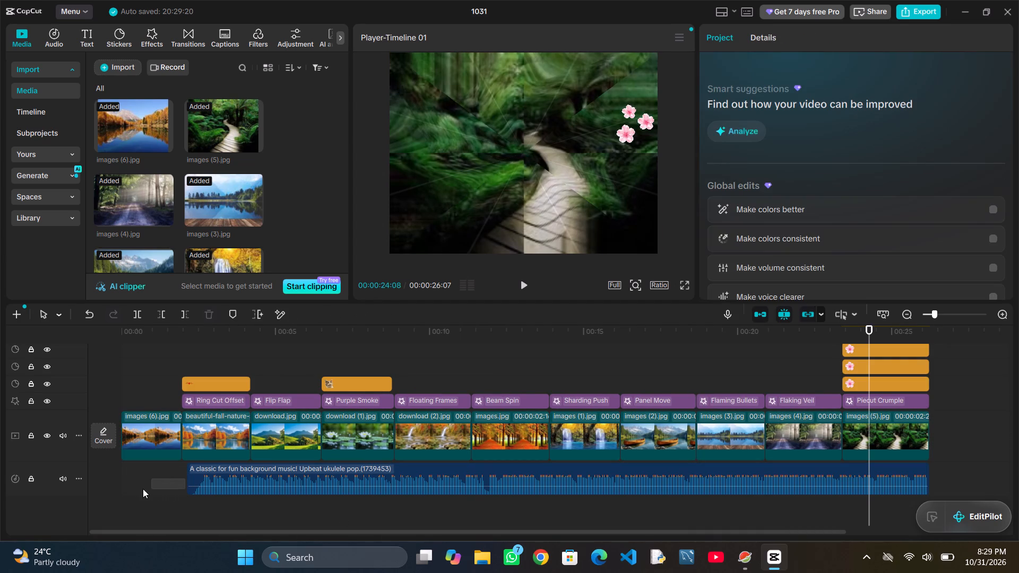
drag(143, 489, 131, 488)
click(212, 482)
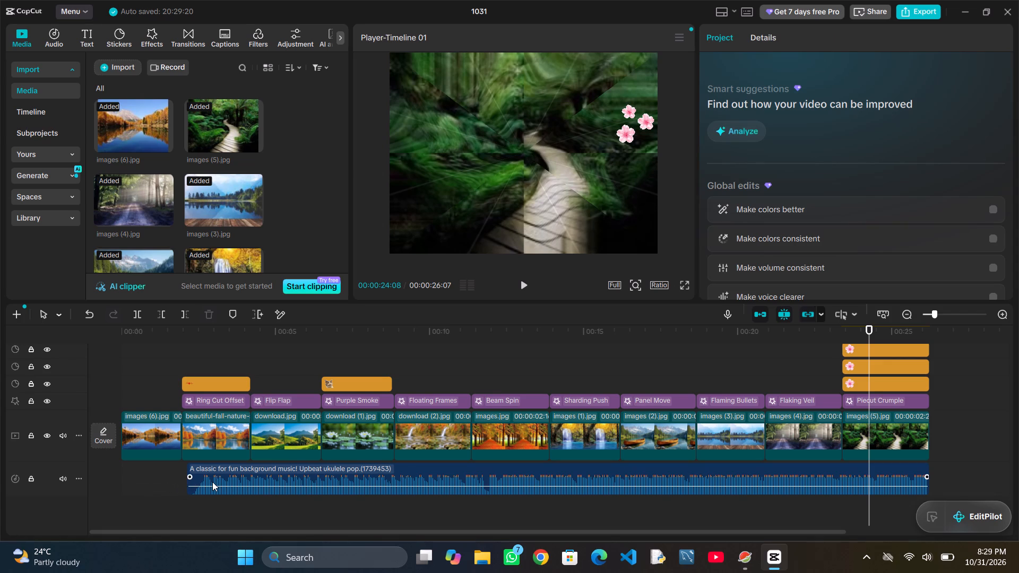
drag(188, 476, 141, 479)
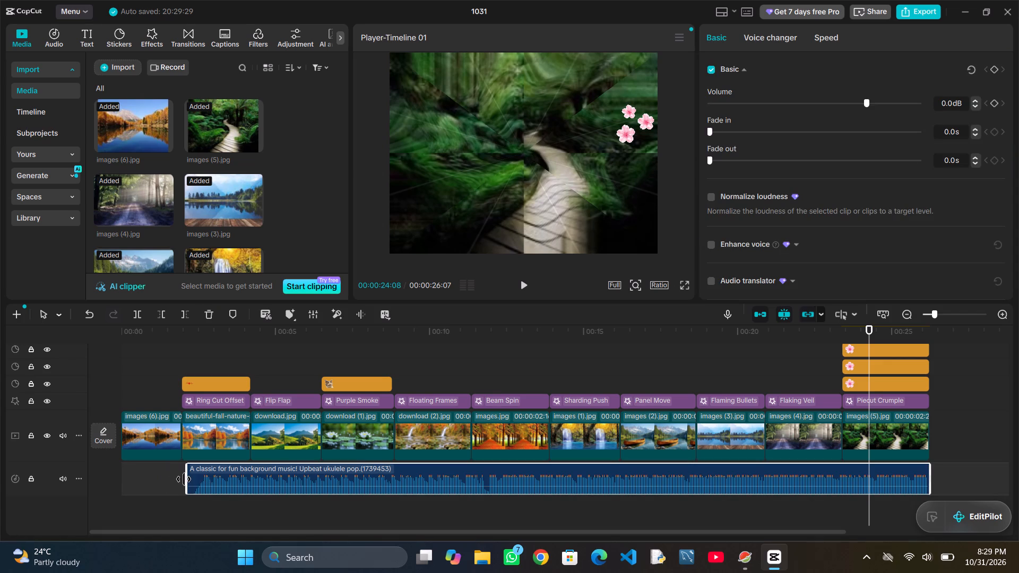
drag(184, 479, 131, 485)
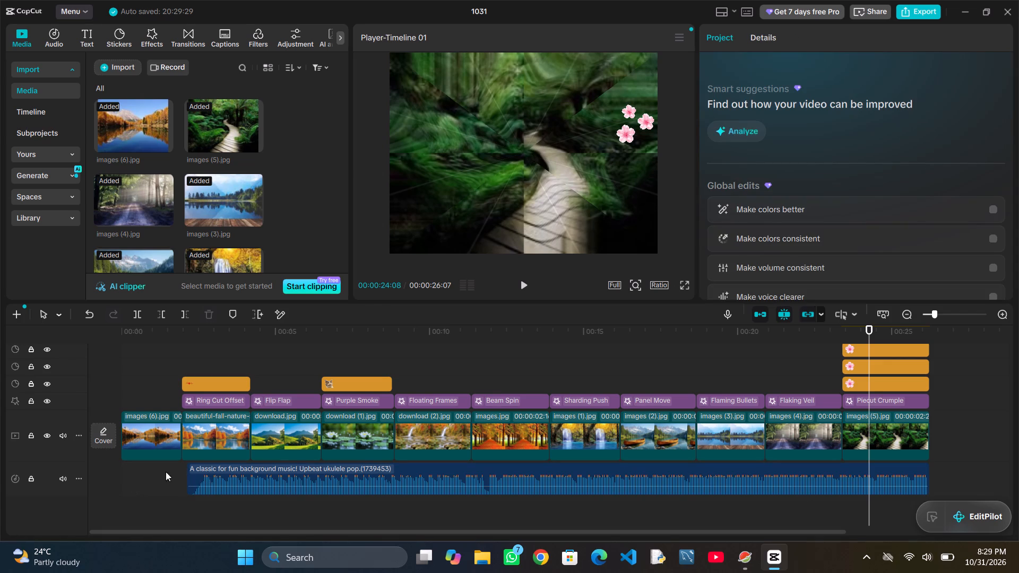
drag(218, 475, 154, 475)
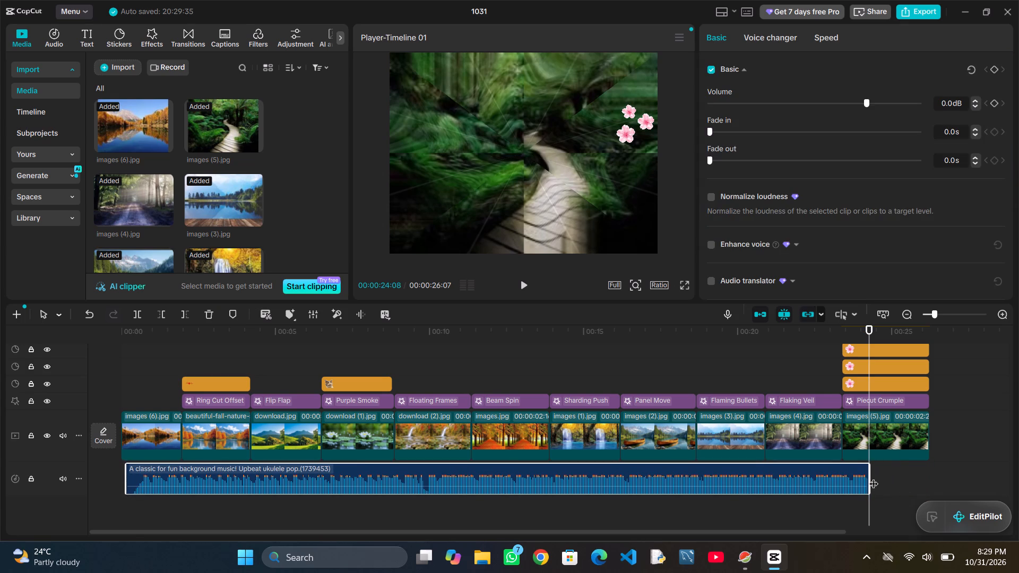
Extend the end of the background music clip to line up with the end of the images (5).jpg clip.
drag(872, 476, 899, 469)
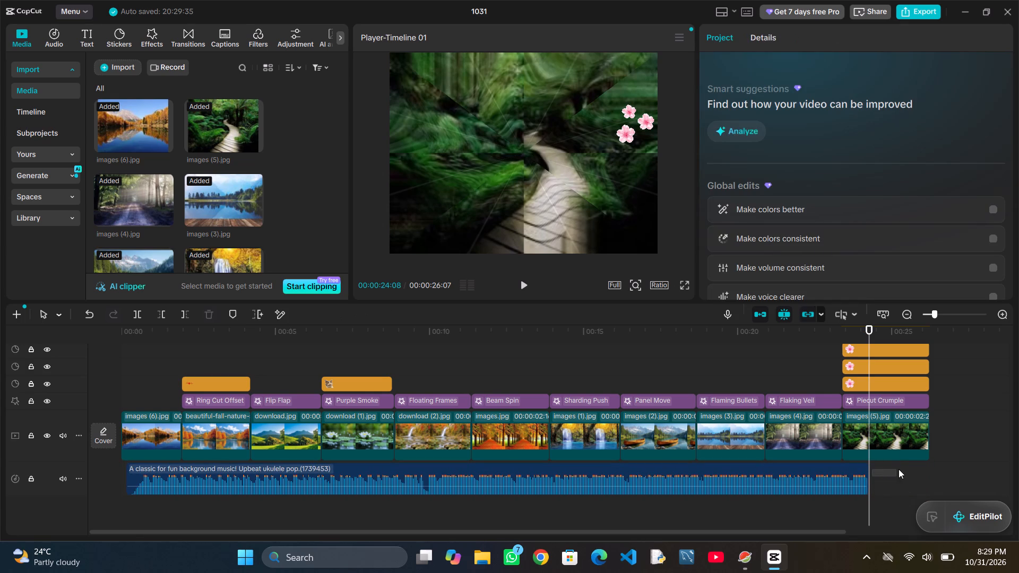
drag(899, 469, 944, 468)
drag(869, 470, 926, 445)
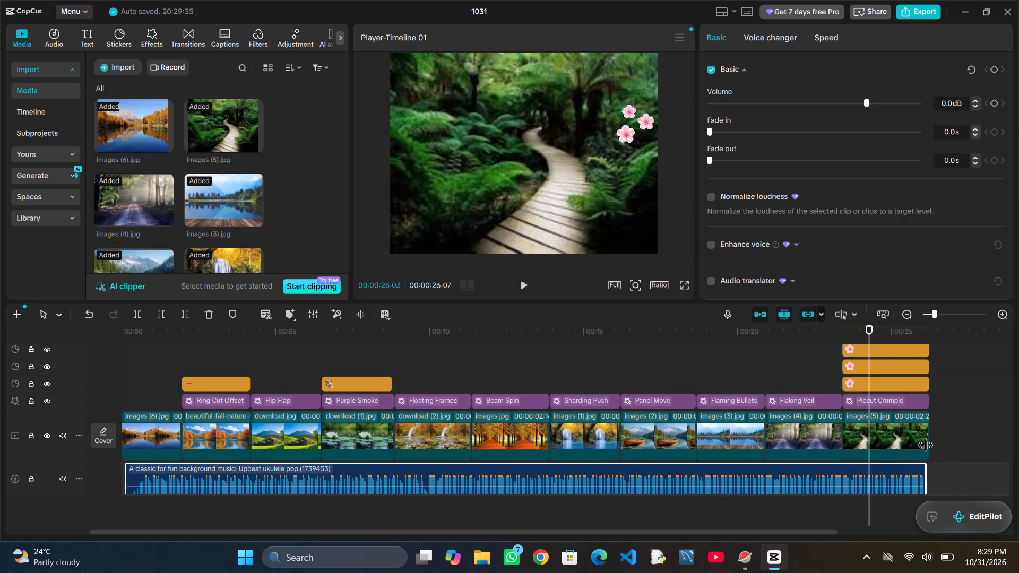
drag(926, 445, 929, 444)
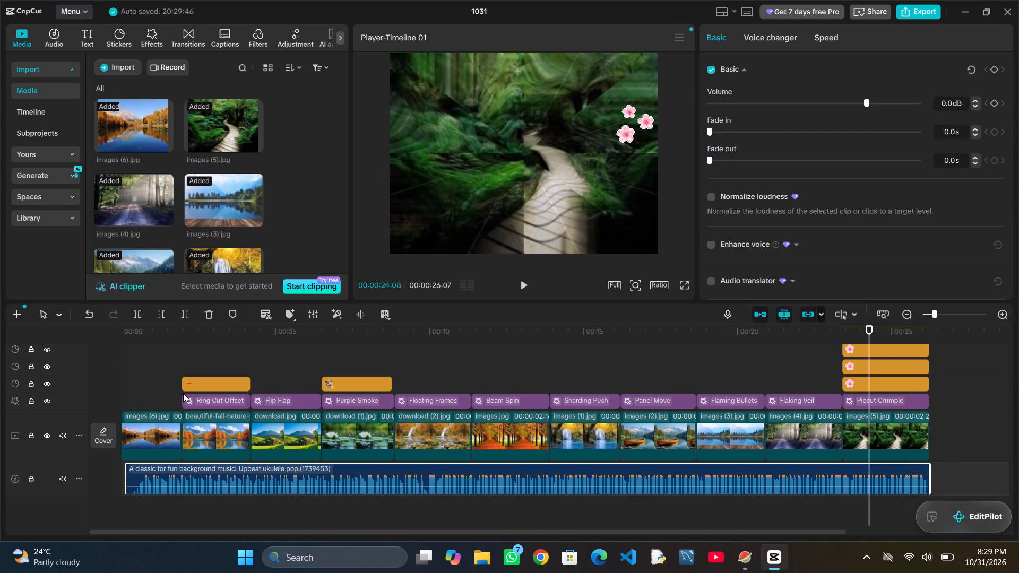
Add the trending video effect Focused Replacement above the images (6).jpg clip, near the start of the timeline.
click(148, 397)
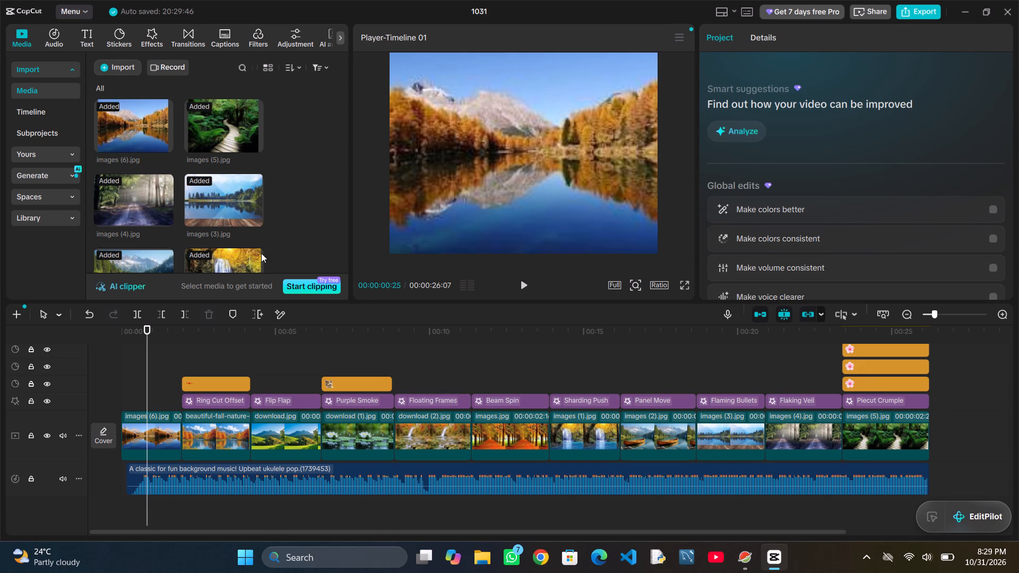
click(151, 45)
scroll(254, 178, down, 9)
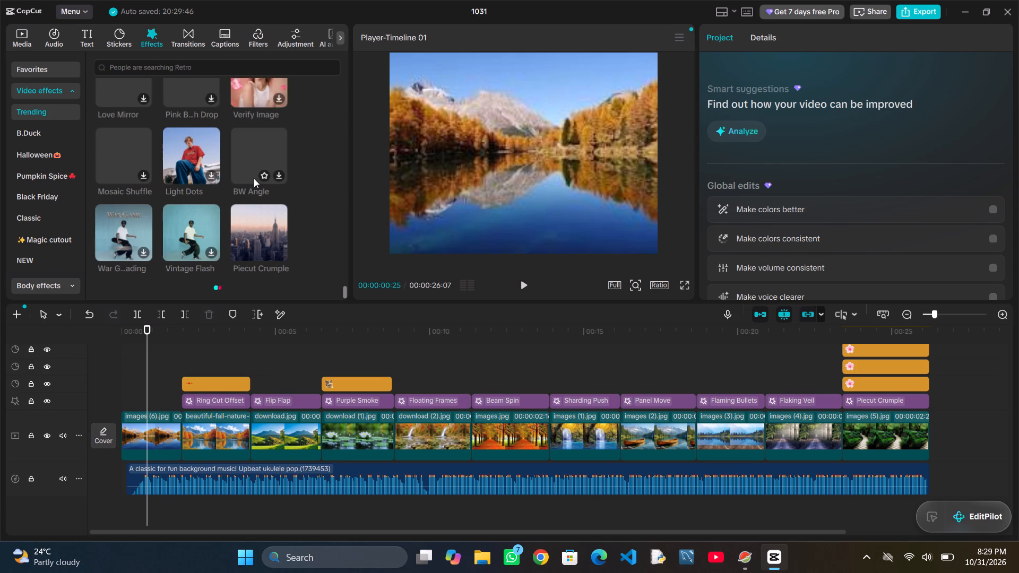
scroll(254, 178, down, 20)
scroll(254, 178, down, 2)
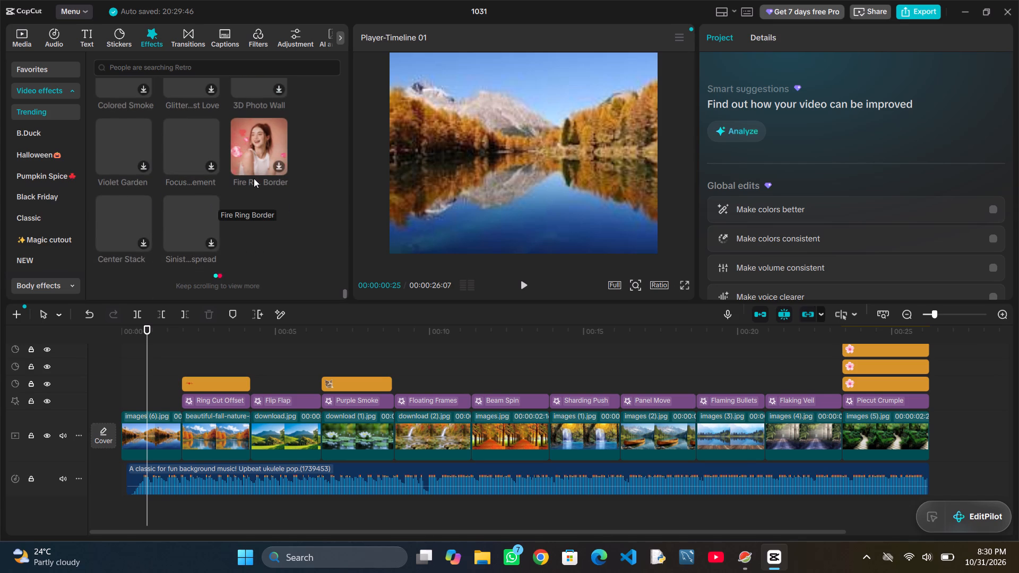
scroll(198, 151, up, 1)
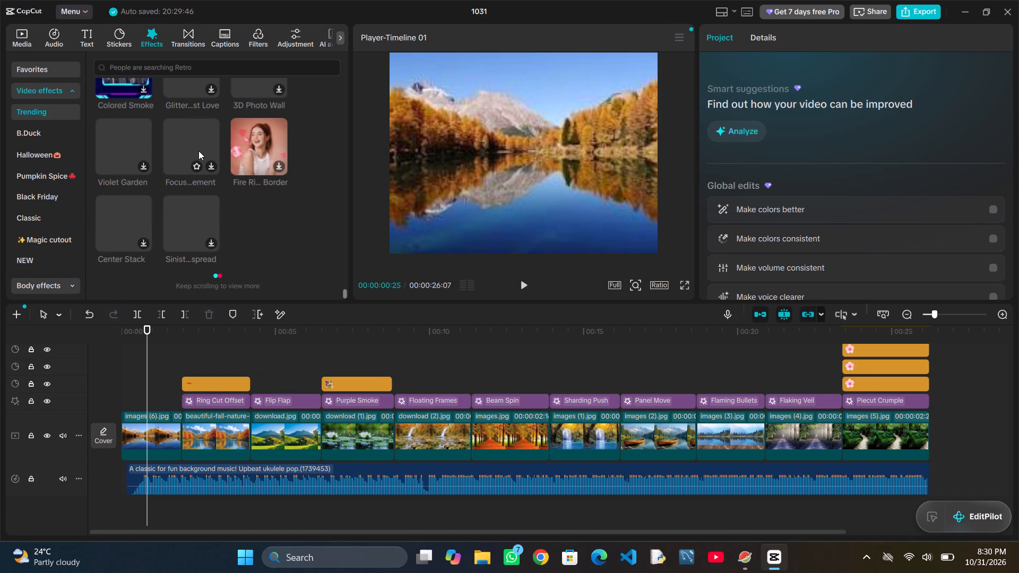
scroll(198, 151, up, 2)
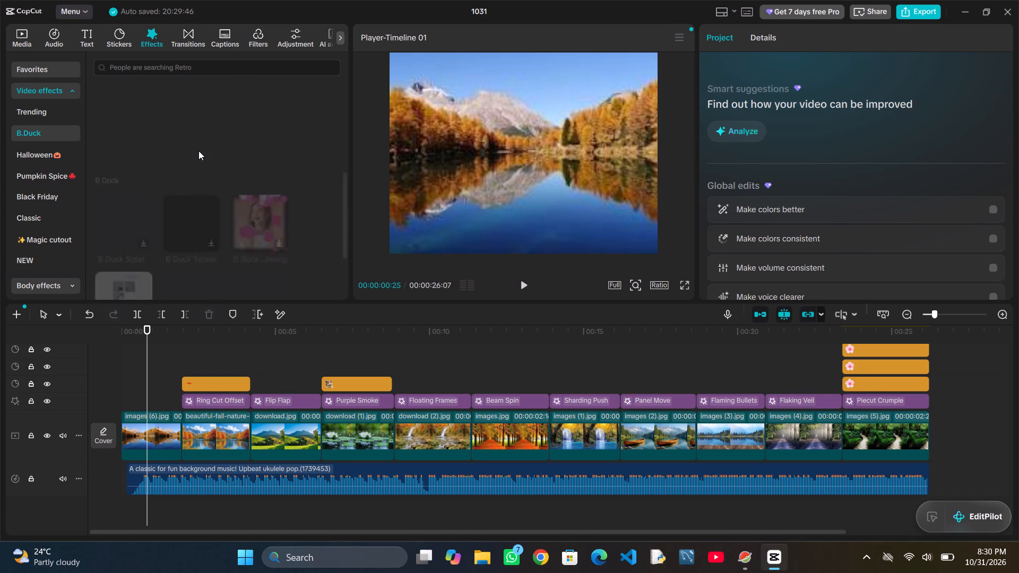
scroll(198, 151, up, 1)
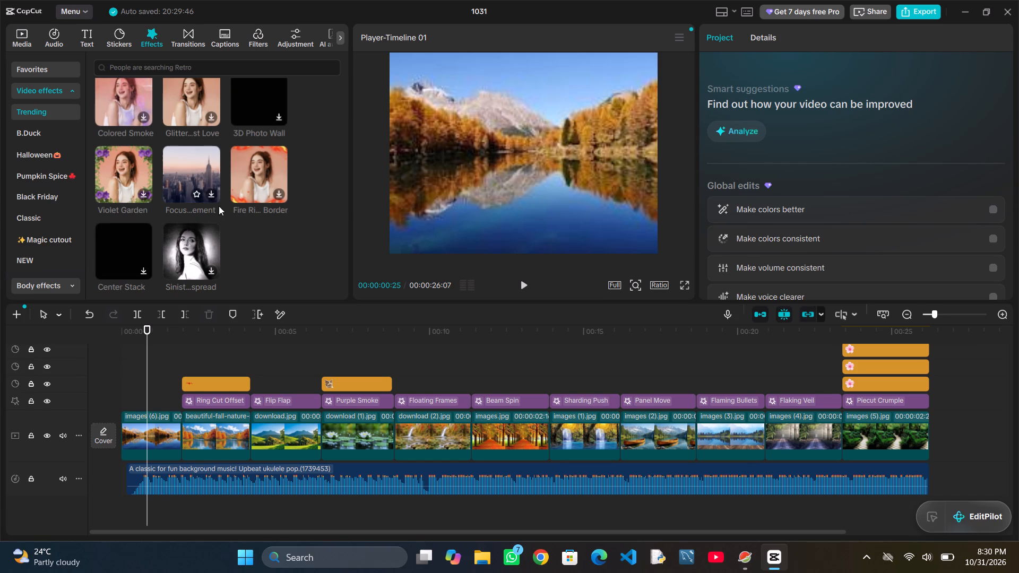
double_click(212, 190)
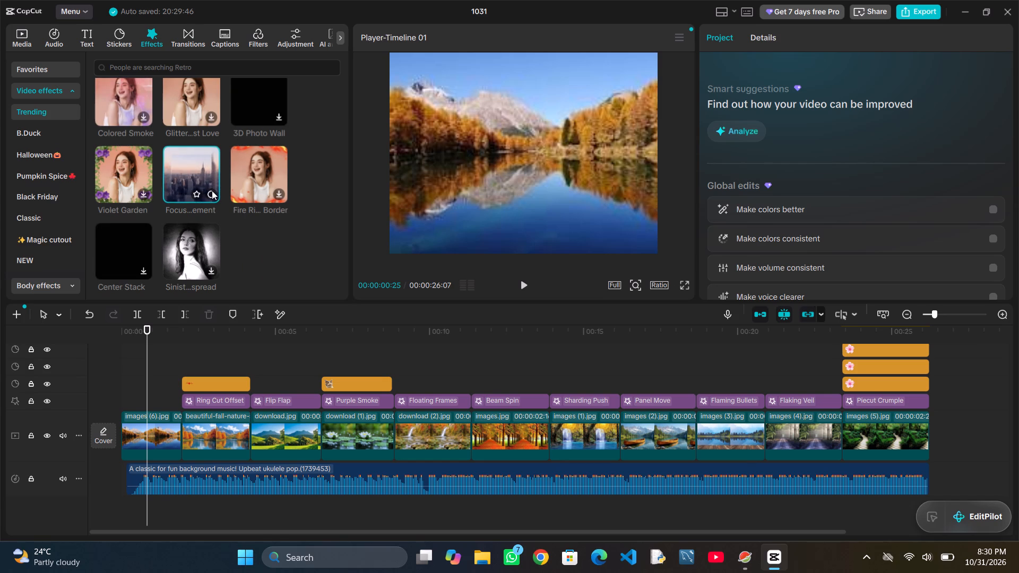
drag(197, 168, 193, 309)
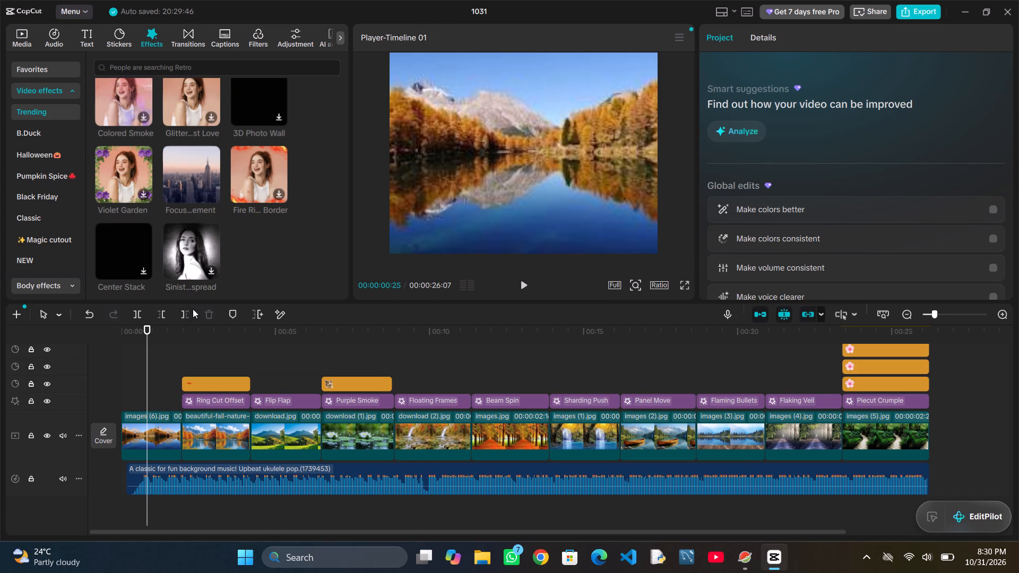
drag(187, 170, 128, 385)
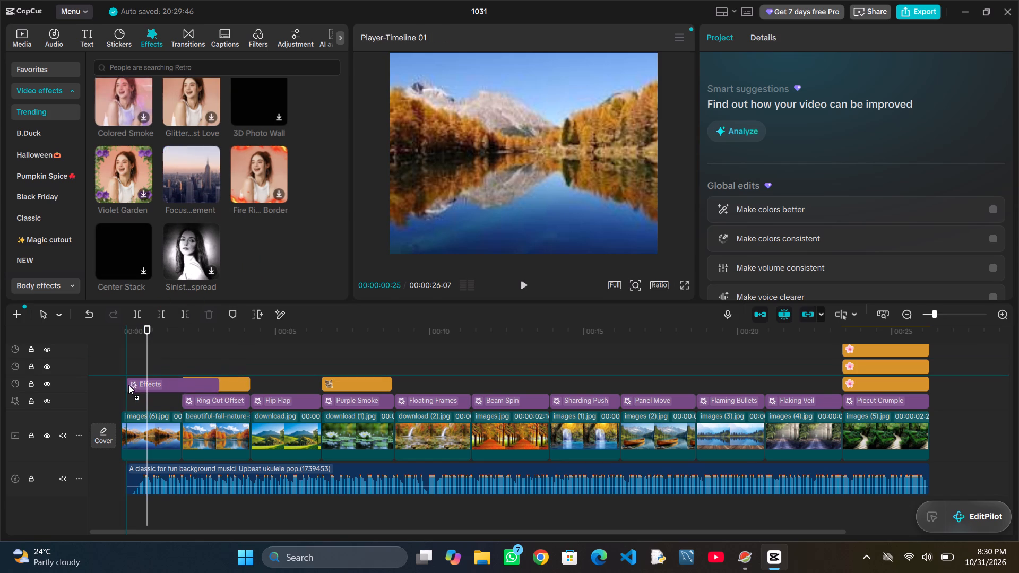
drag(128, 385, 123, 387)
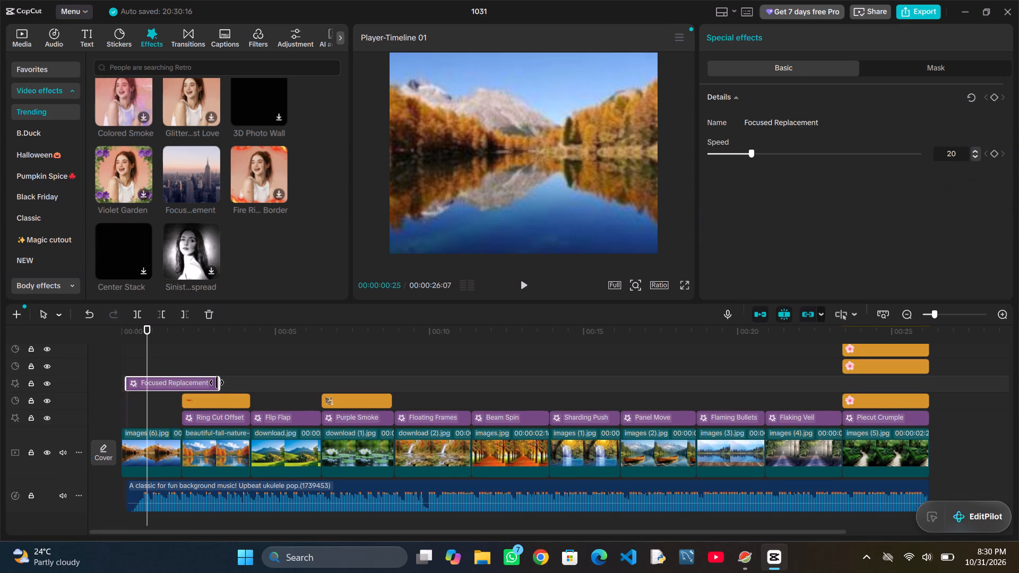
Shorten the Focused Replacement effect to end with images (6).jpg and place it on the effects track before Ring Cut Offset.
drag(220, 383, 179, 395)
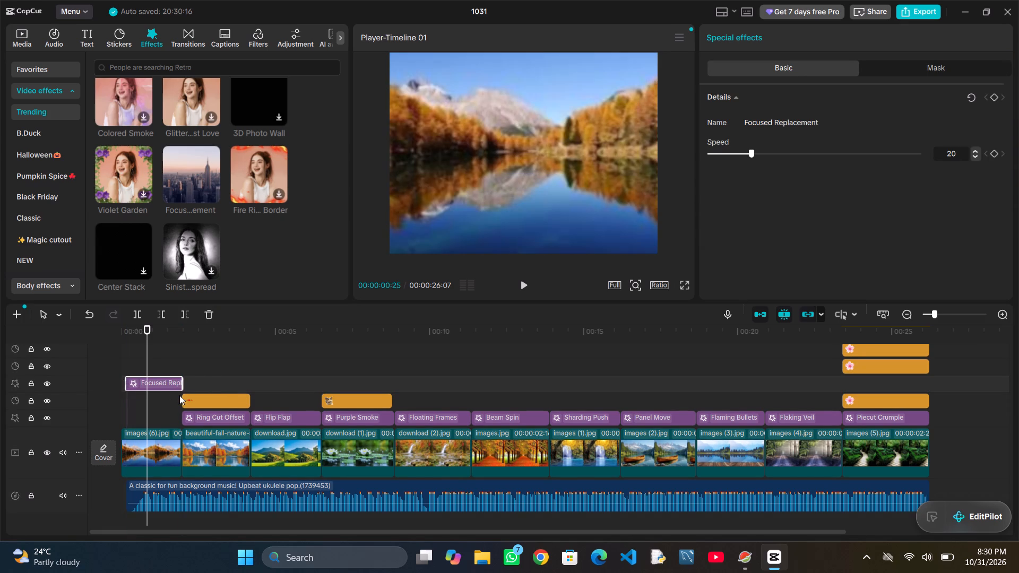
drag(167, 386, 173, 415)
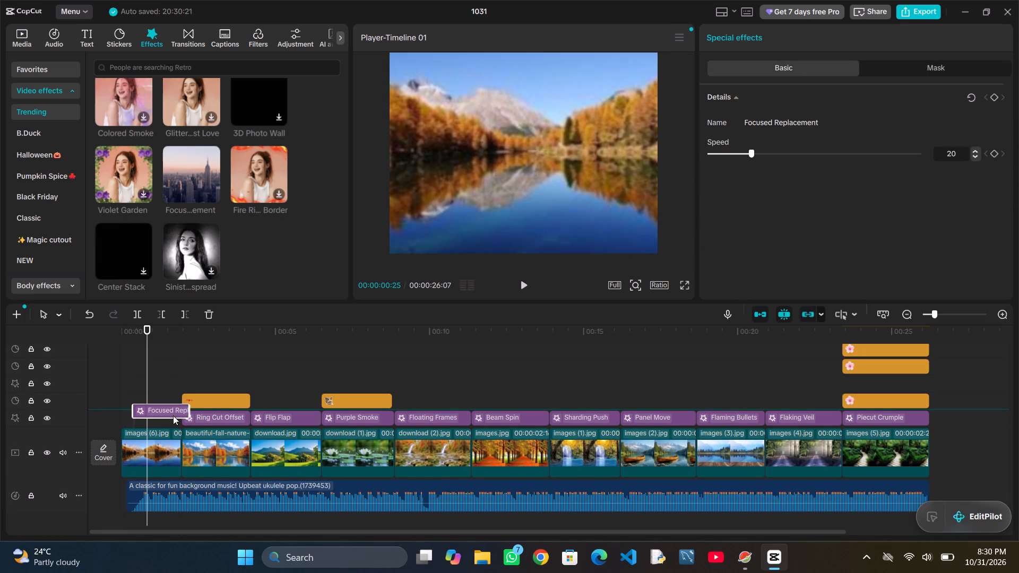
drag(173, 415, 164, 416)
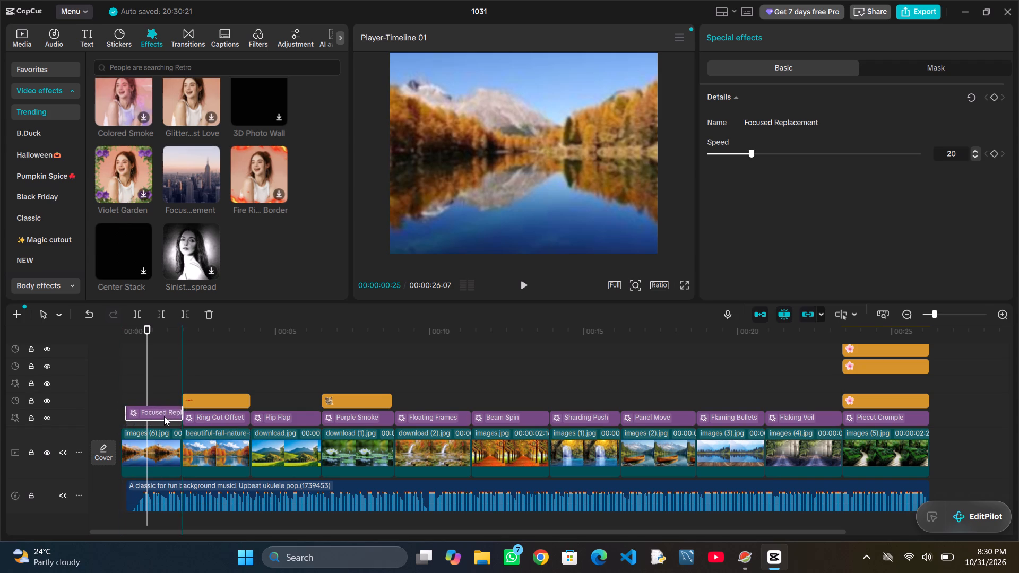
drag(164, 416, 165, 418)
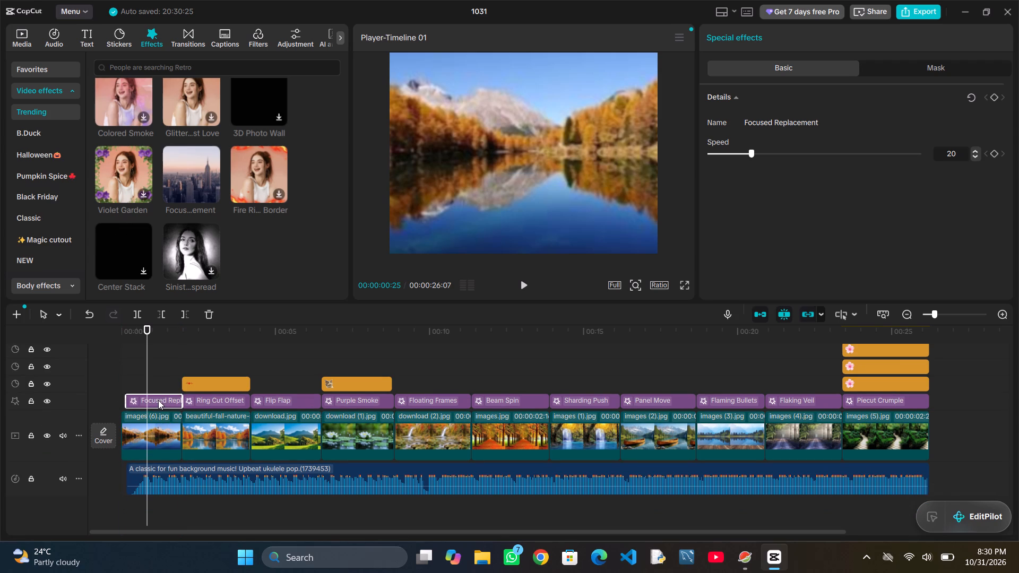
Play the whole slideshow from the beginning to the end to review it with the new effect and music.
drag(142, 371, 108, 372)
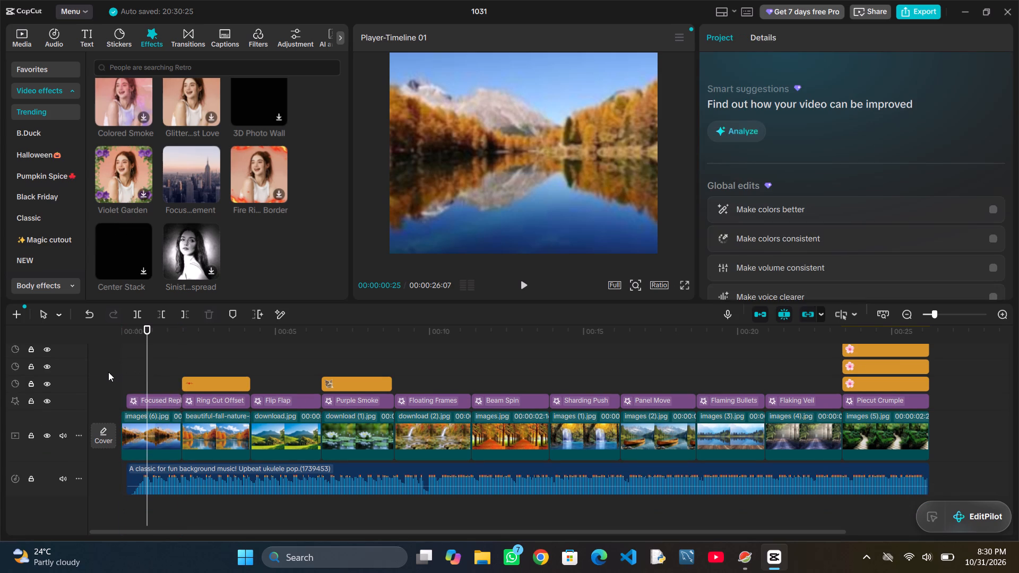
drag(108, 372, 95, 373)
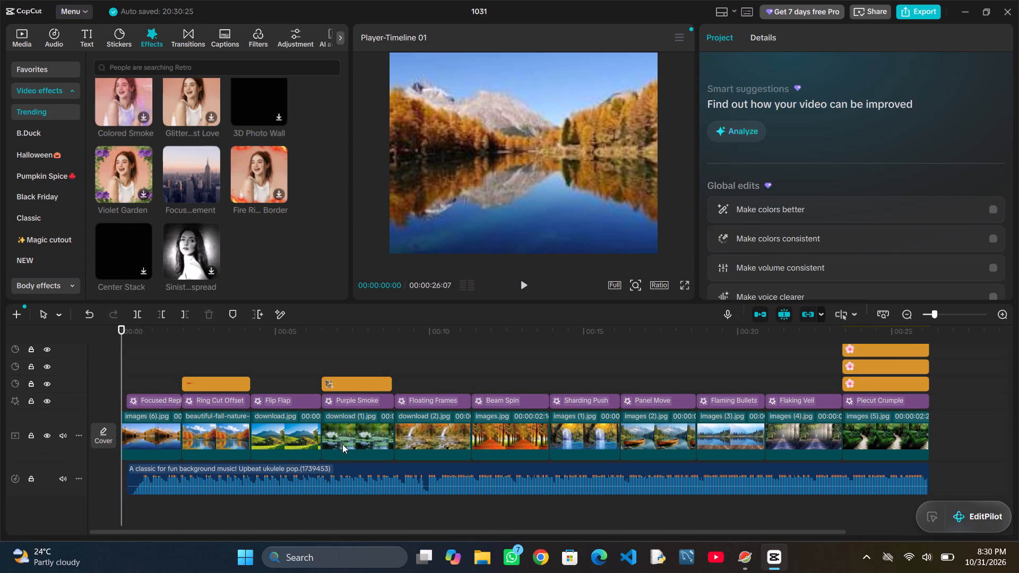
click(522, 285)
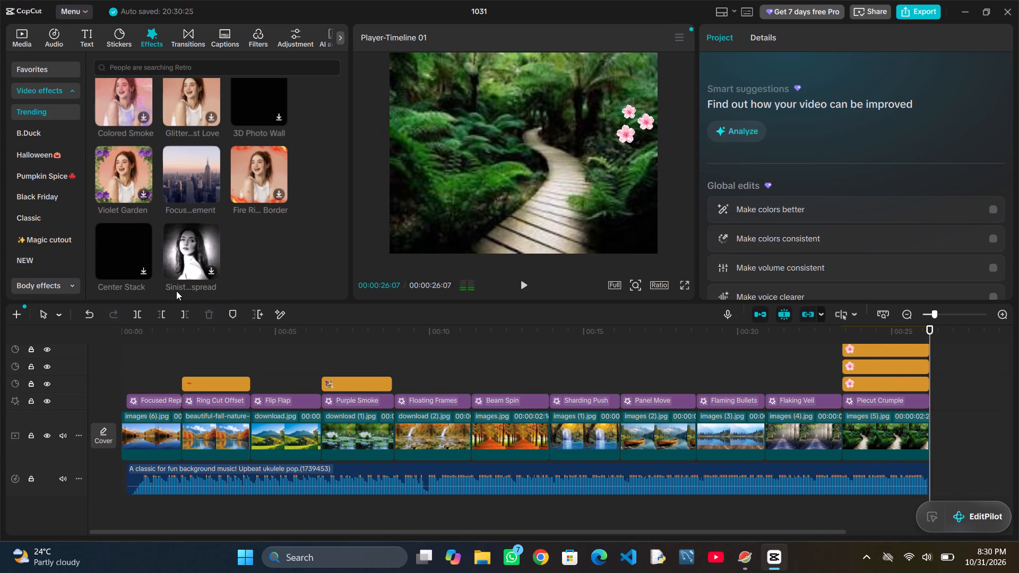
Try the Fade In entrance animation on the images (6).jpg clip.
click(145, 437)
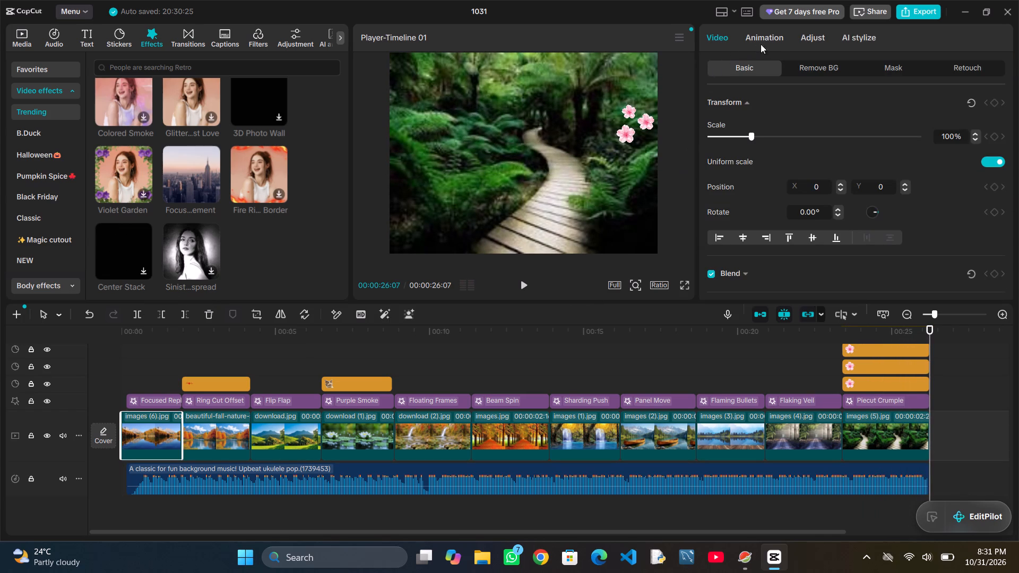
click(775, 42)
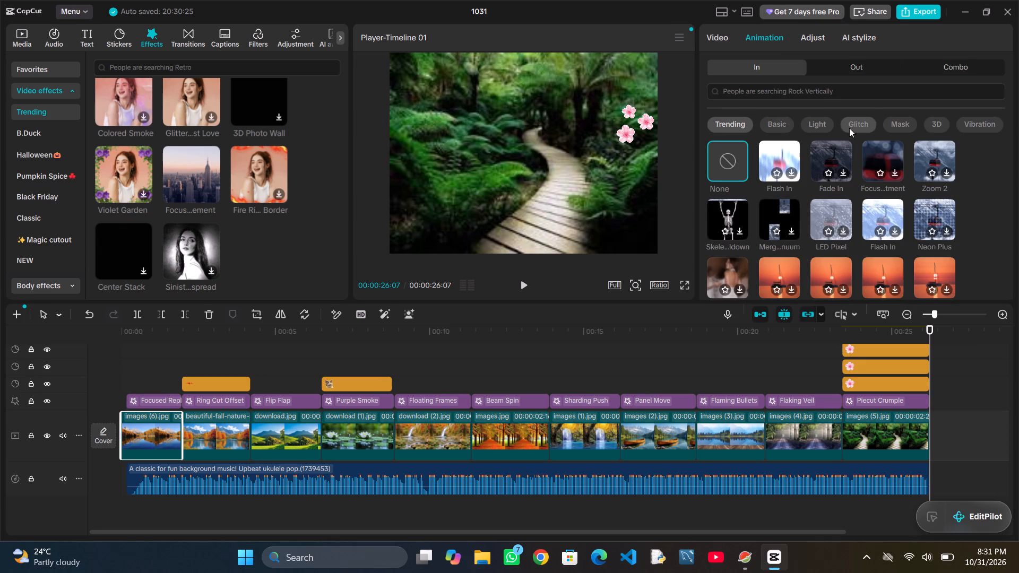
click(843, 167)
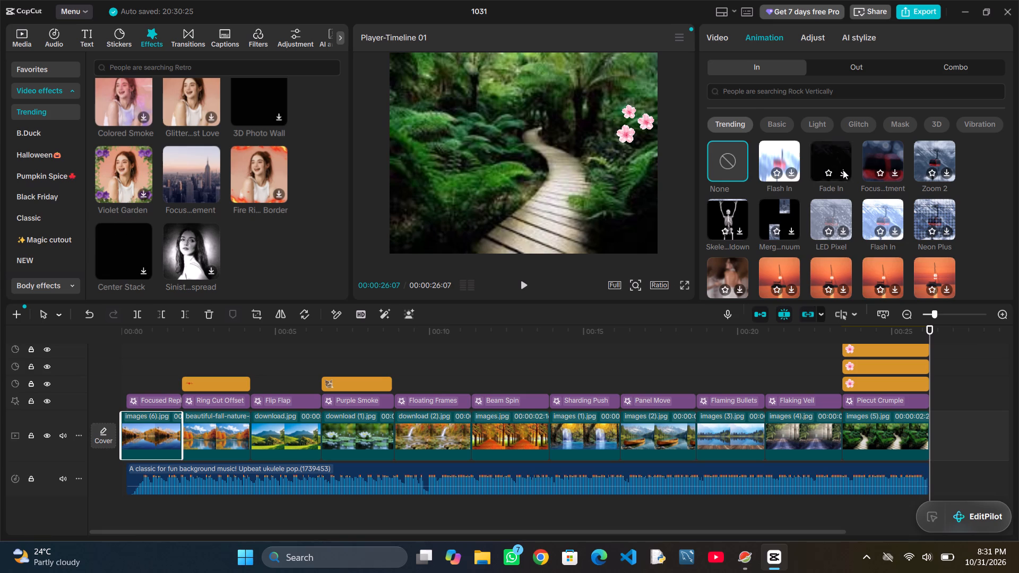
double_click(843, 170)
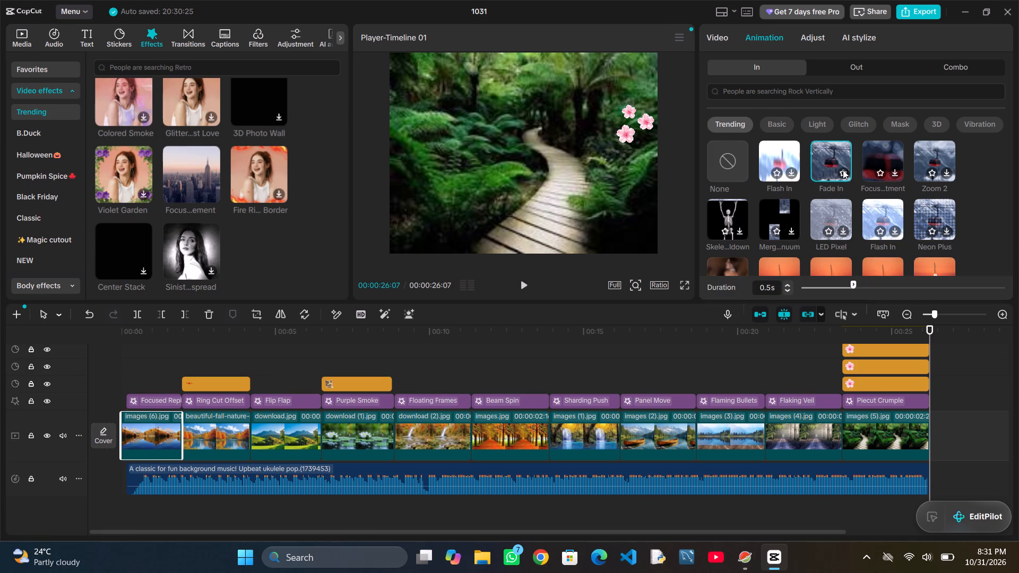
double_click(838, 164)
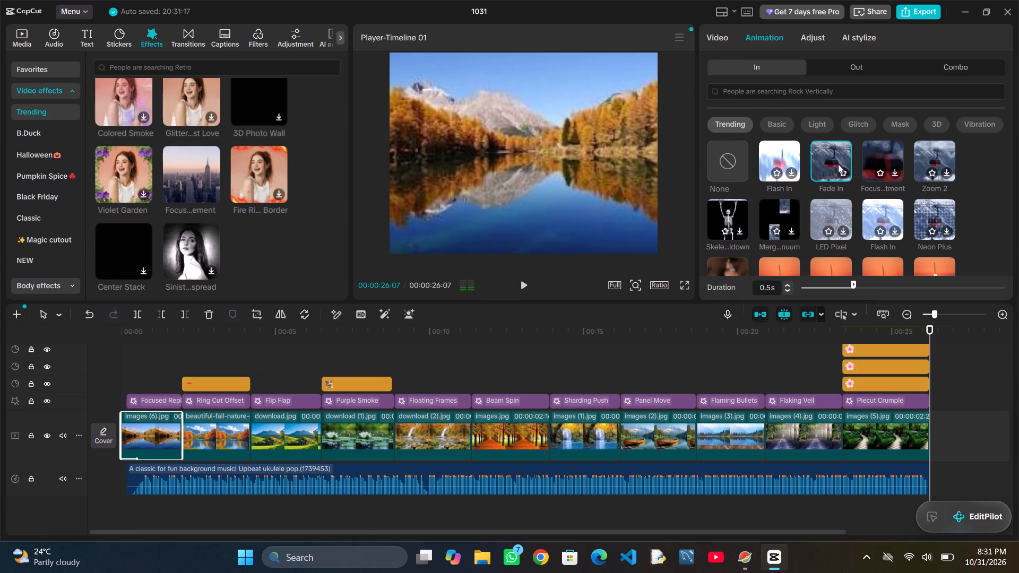
Apply the trending entrance animation Focus...tment to the images (6).jpg clip and preview it within the clip.
click(869, 152)
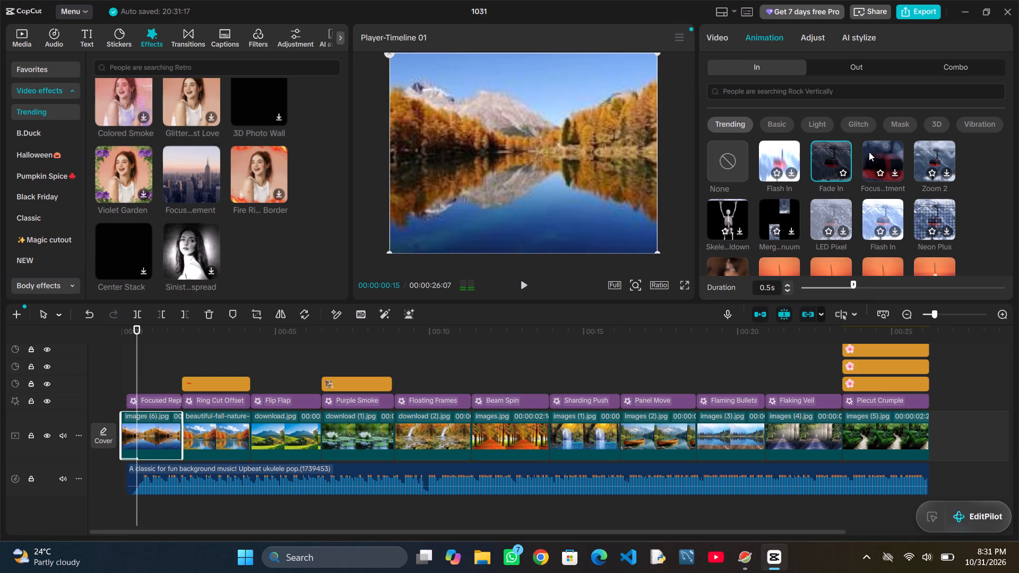
double_click(875, 152)
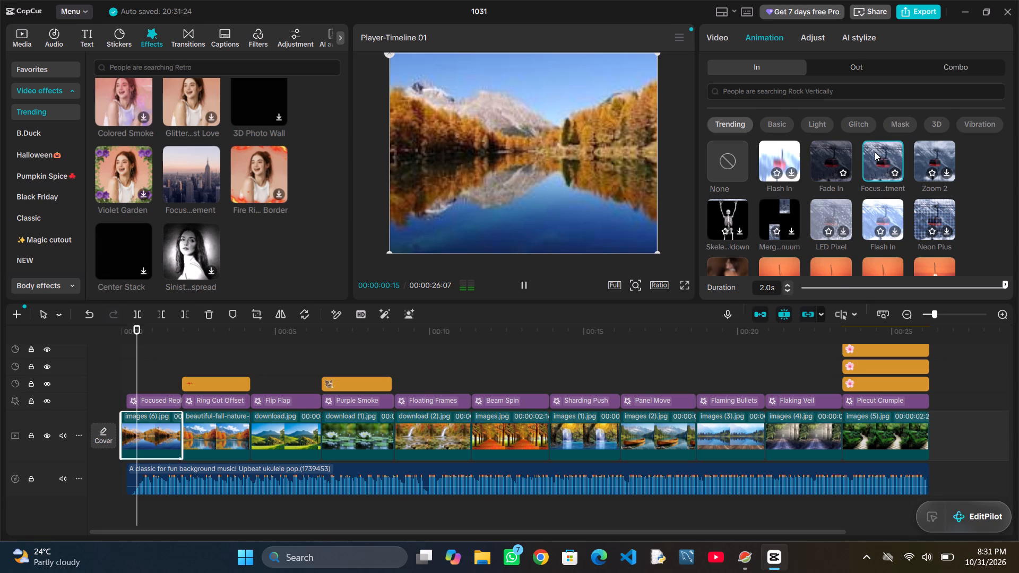
drag(887, 154, 719, 273)
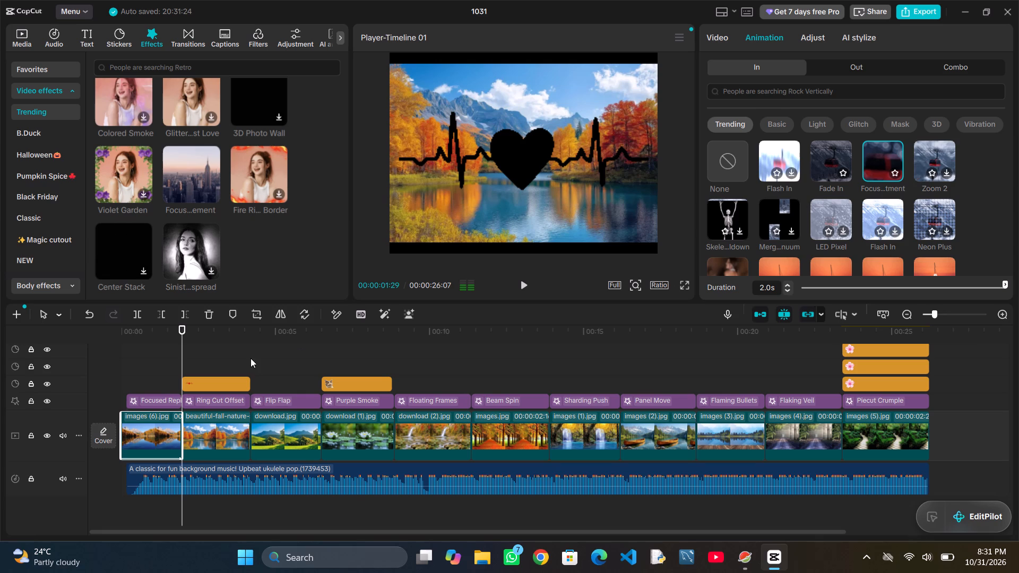
drag(184, 364, 159, 373)
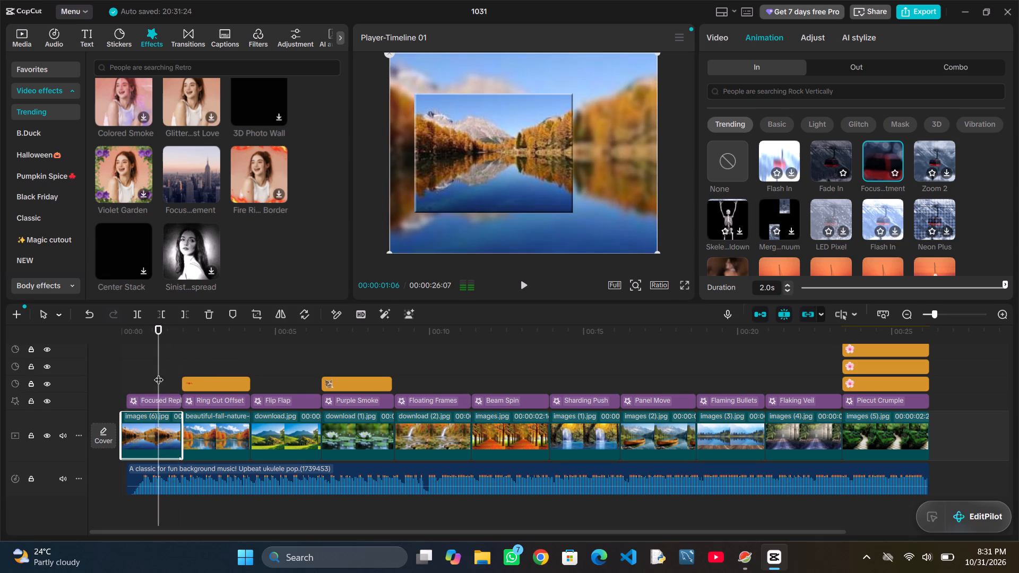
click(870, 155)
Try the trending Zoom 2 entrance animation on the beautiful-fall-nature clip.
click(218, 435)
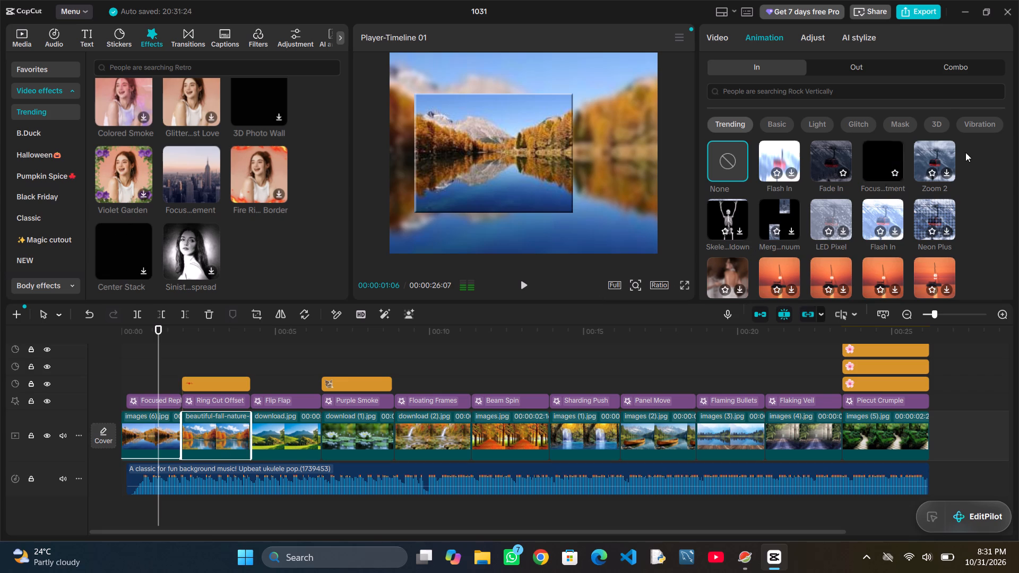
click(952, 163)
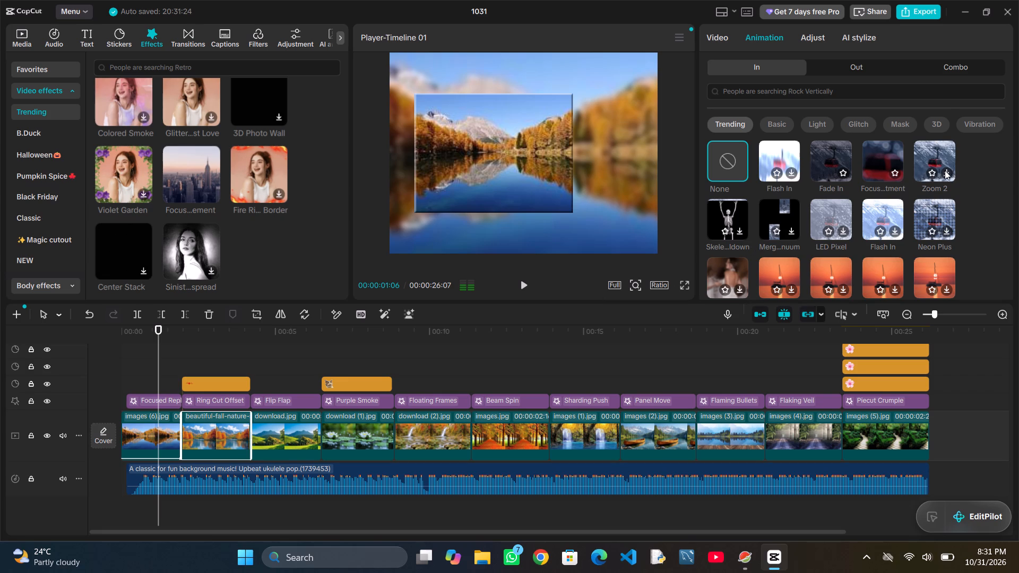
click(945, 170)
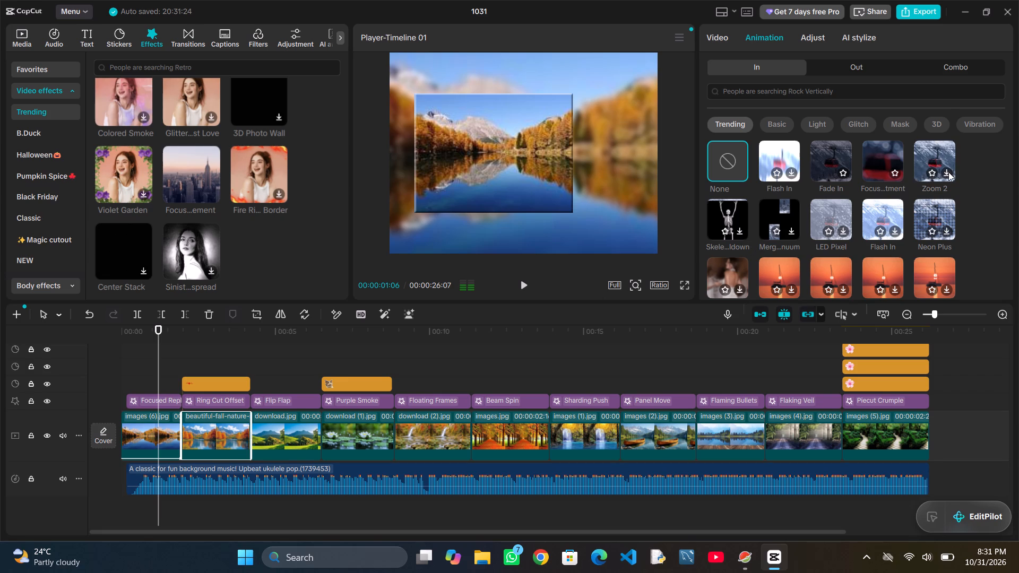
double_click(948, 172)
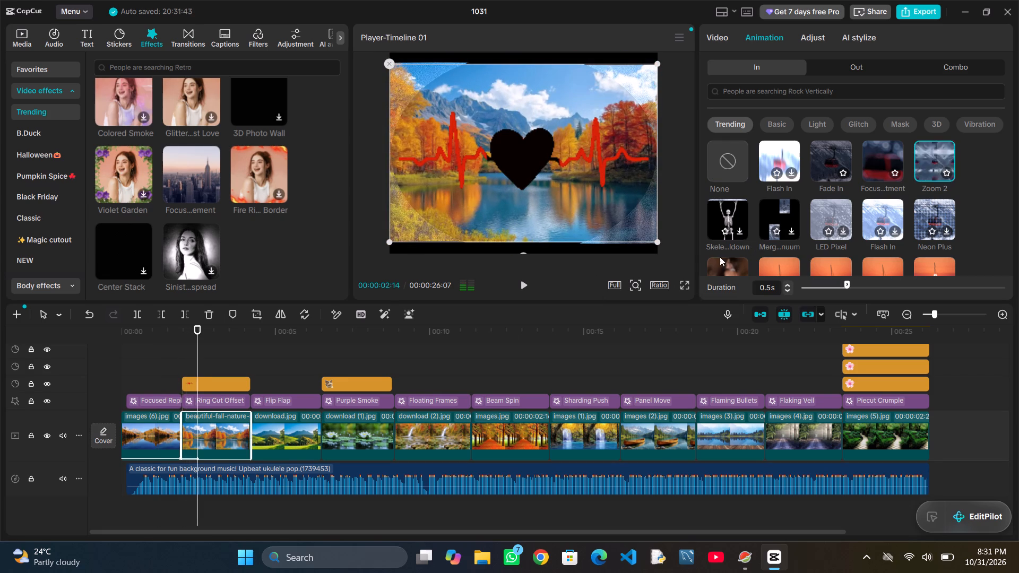
Apply the trending entrance animation Flash In, the one next to LED Pixel, to the beautiful-fall-nature clip.
double_click(886, 219)
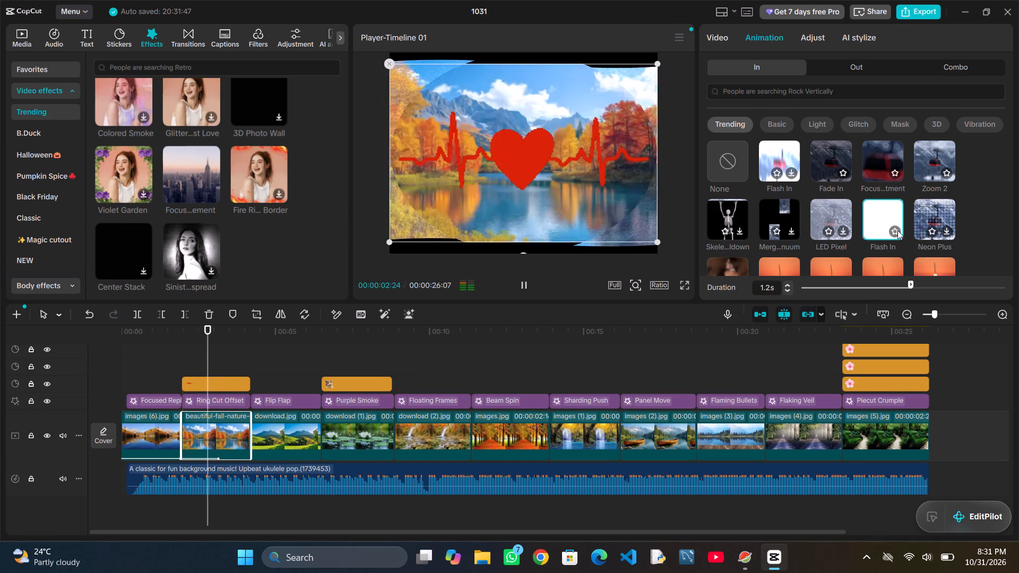
scroll(897, 230, down, 1)
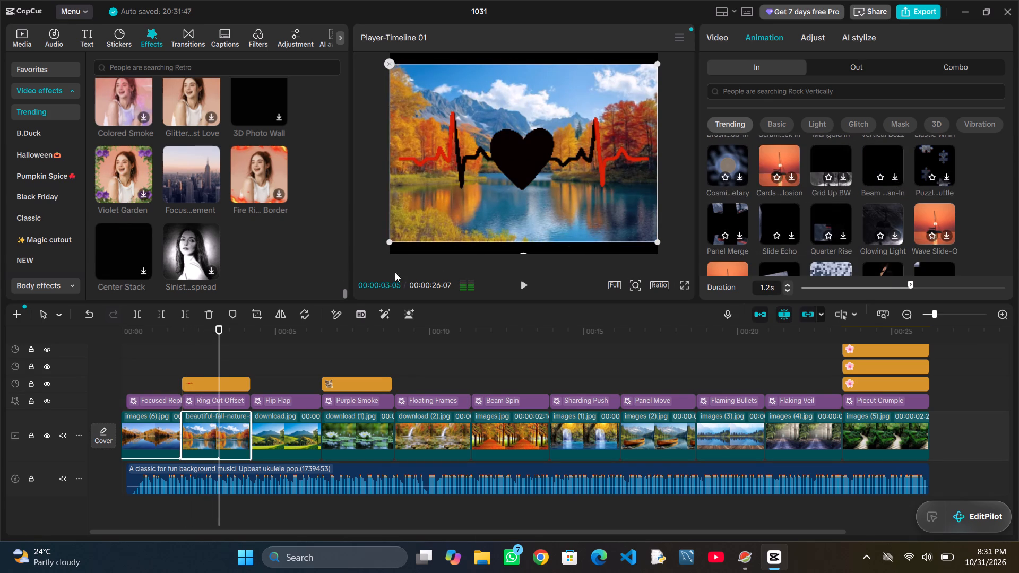
Play the slideshow from the beginning into the download.jpg clip to review the entrance animations of the first two clips.
click(520, 282)
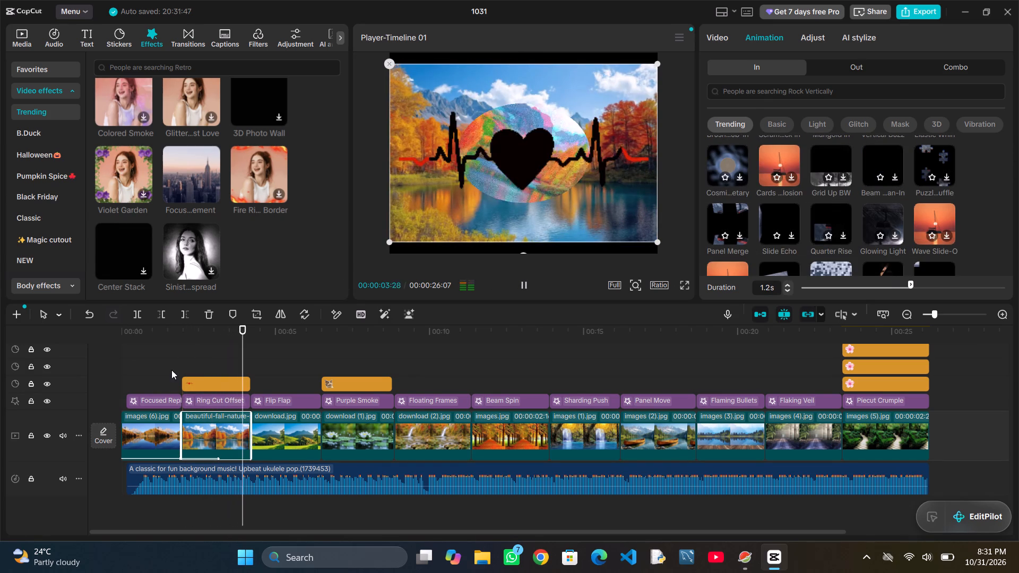
click(127, 328)
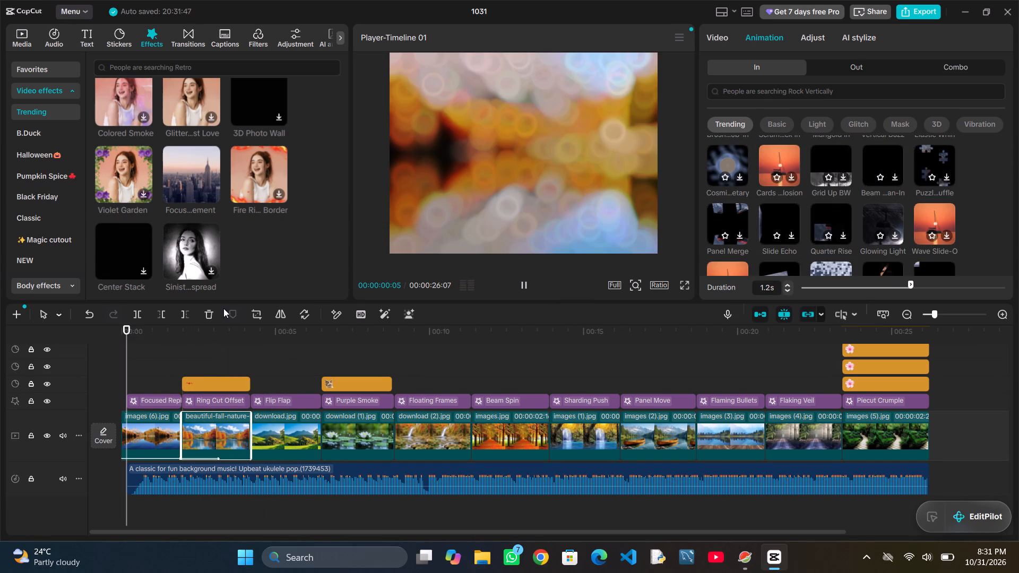
click(521, 281)
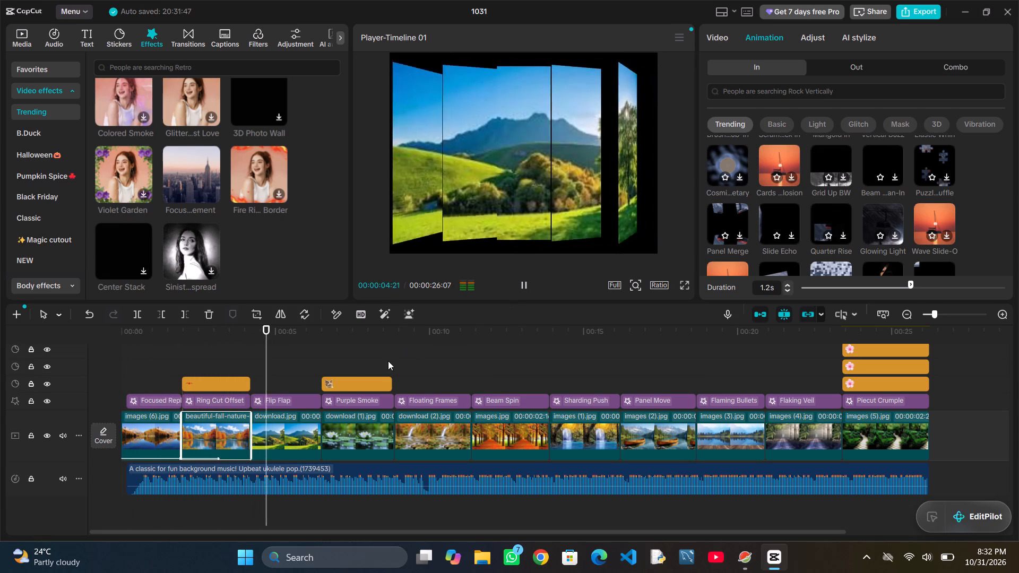
double_click(307, 355)
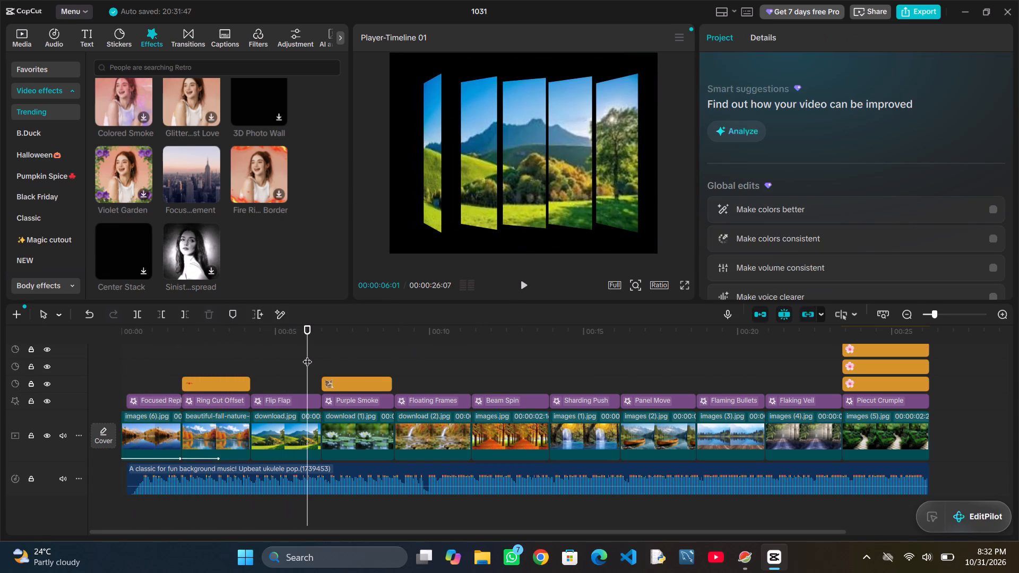
Apply the trending entrance animation Cards ...losion to the download.jpg clip.
click(207, 449)
click(281, 440)
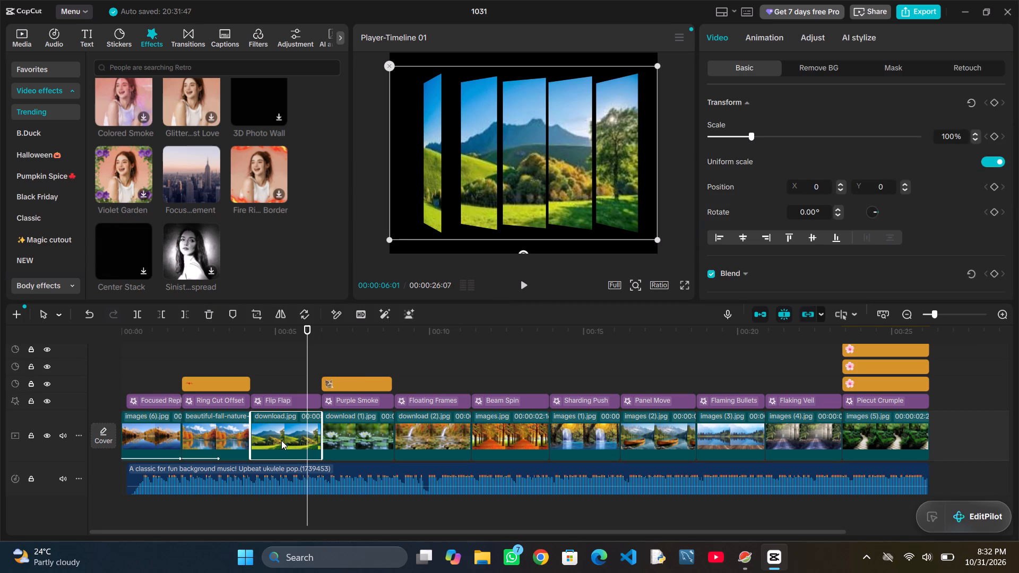
click(804, 33)
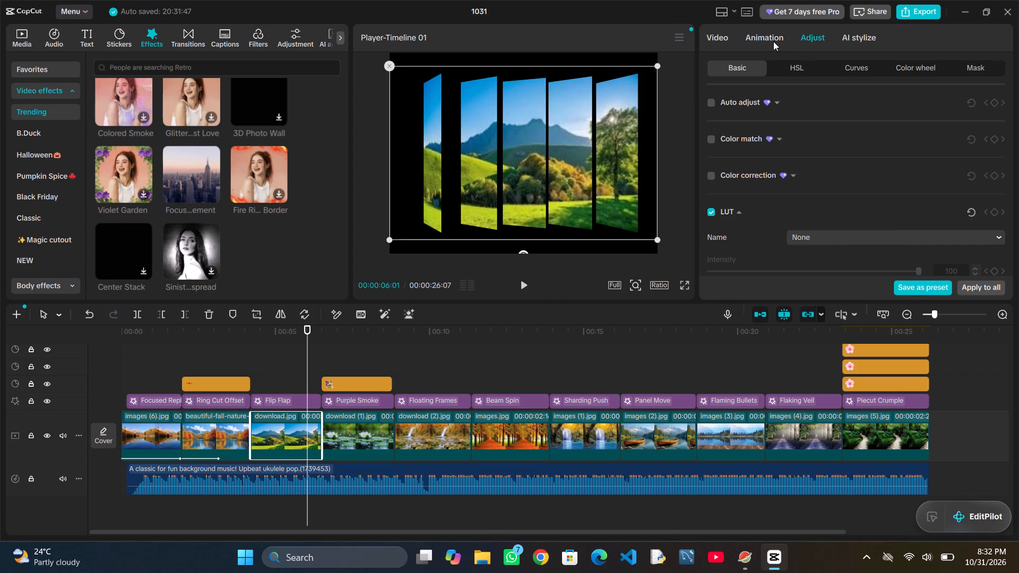
click(773, 41)
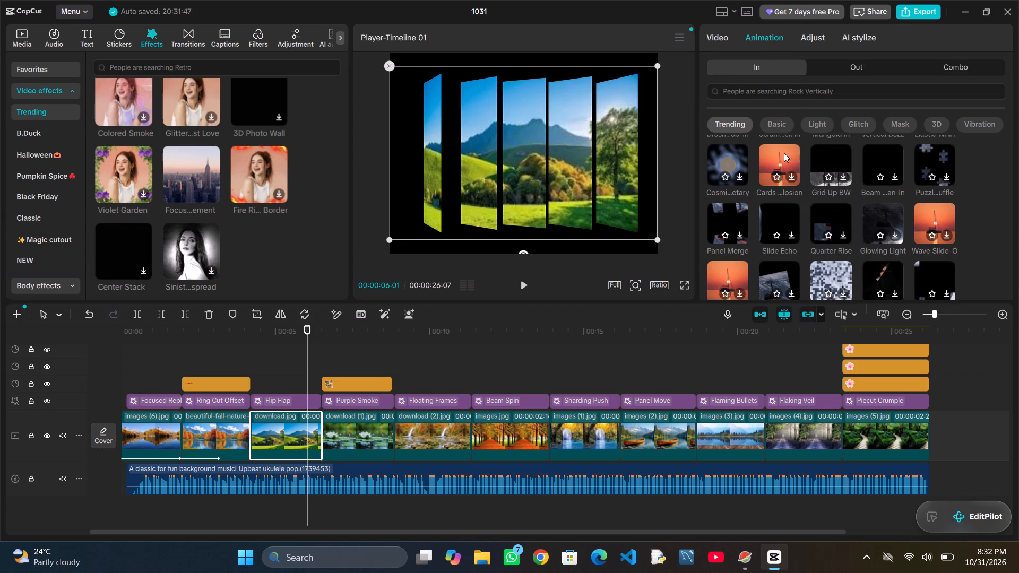
double_click(787, 171)
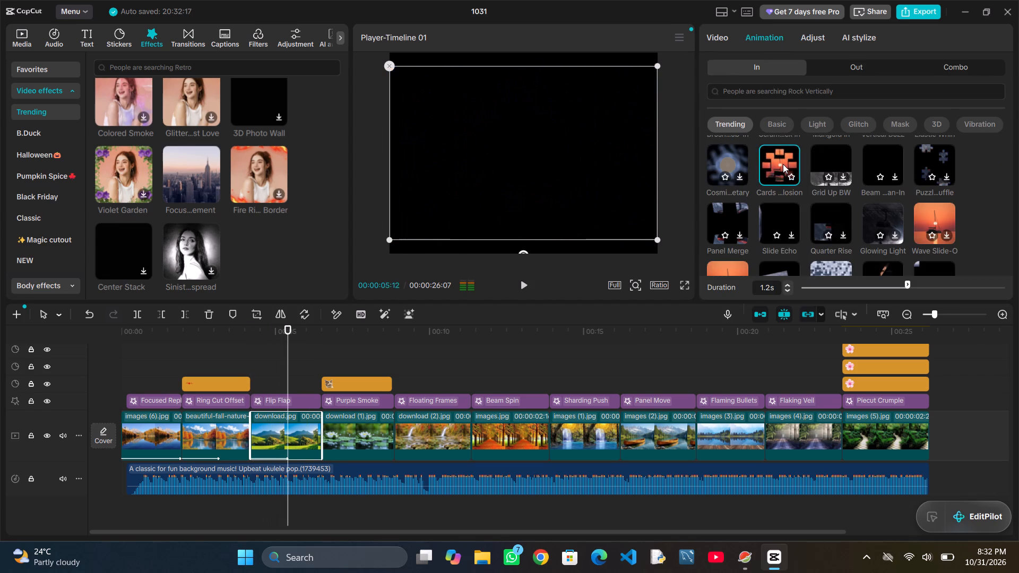
drag(782, 163, 750, 176)
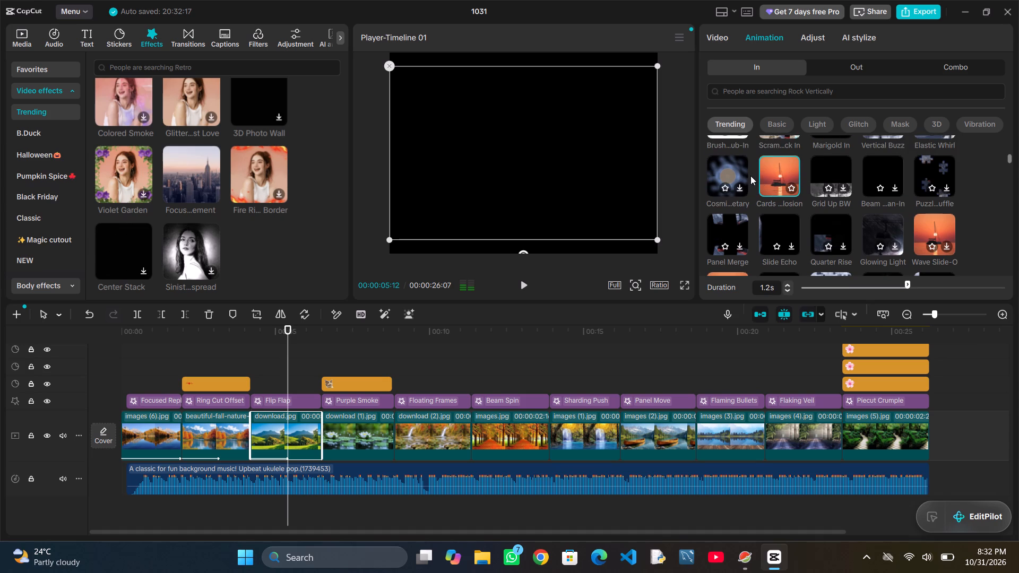
drag(750, 176, 730, 192)
Apply the trending entrance animation Ink Spill-O to the download (1).jpg clip and preview it.
scroll(782, 218, down, 1)
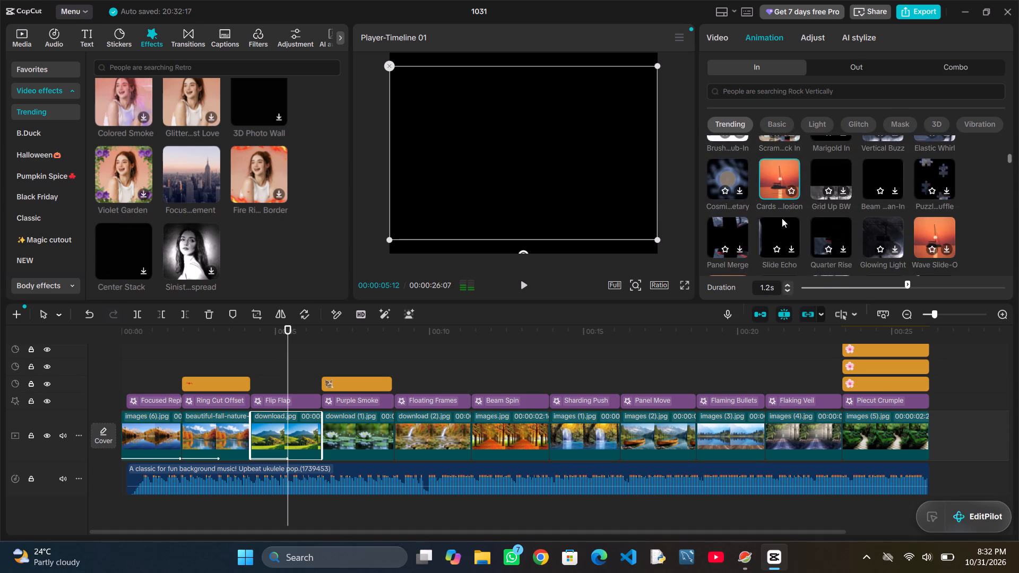
scroll(782, 218, up, 1)
scroll(834, 140, up, 1)
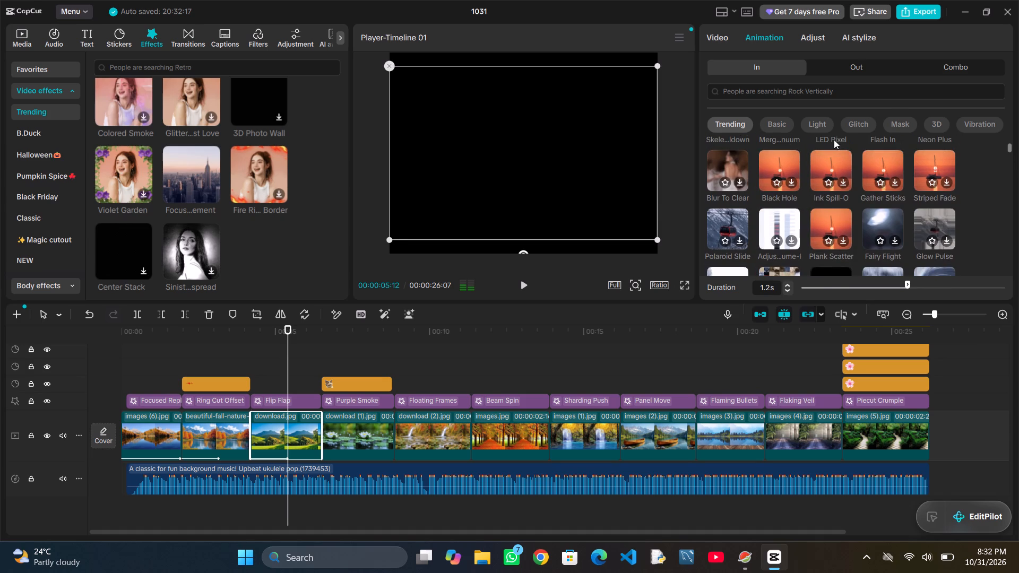
click(387, 430)
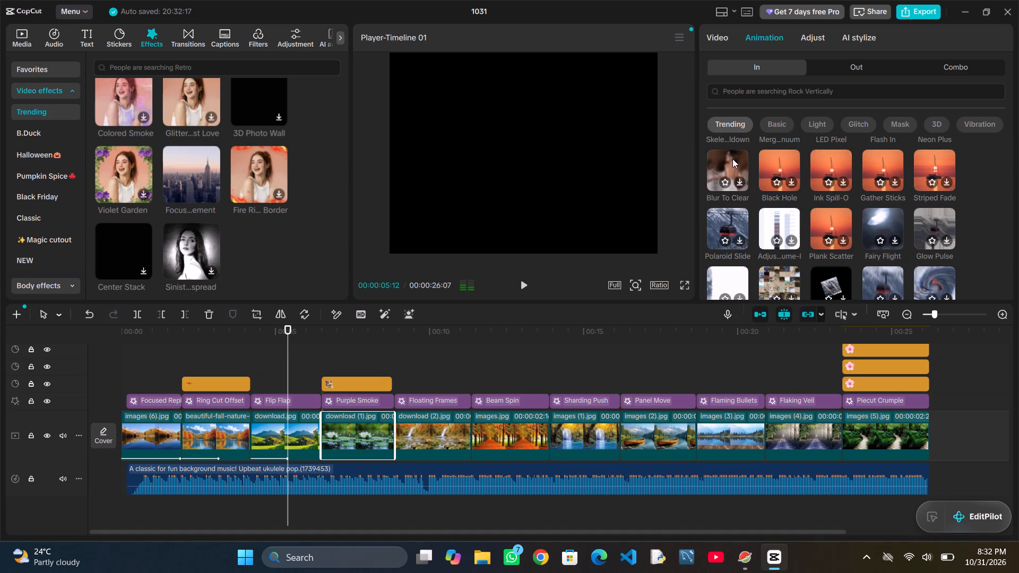
double_click(850, 179)
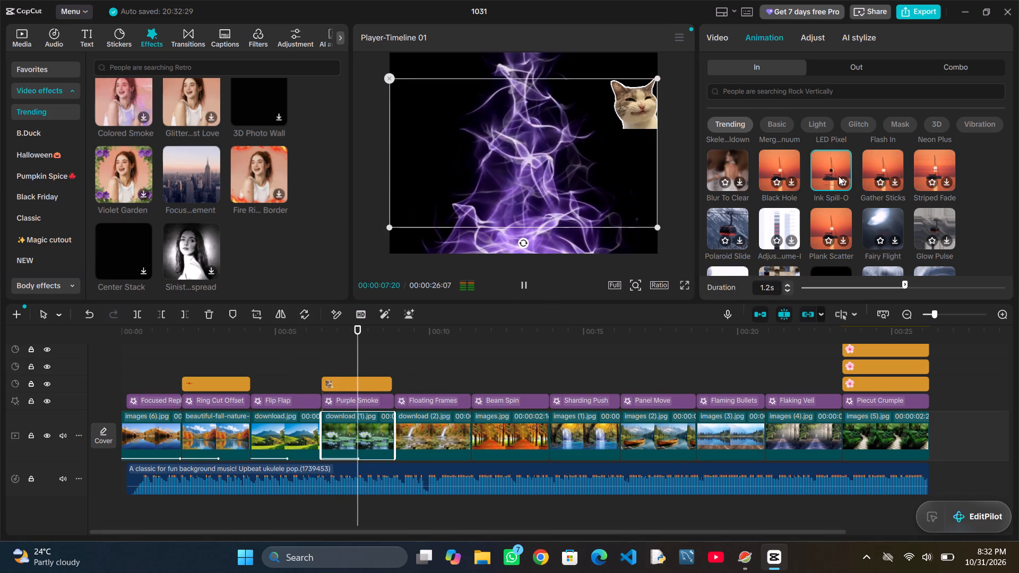
double_click(827, 168)
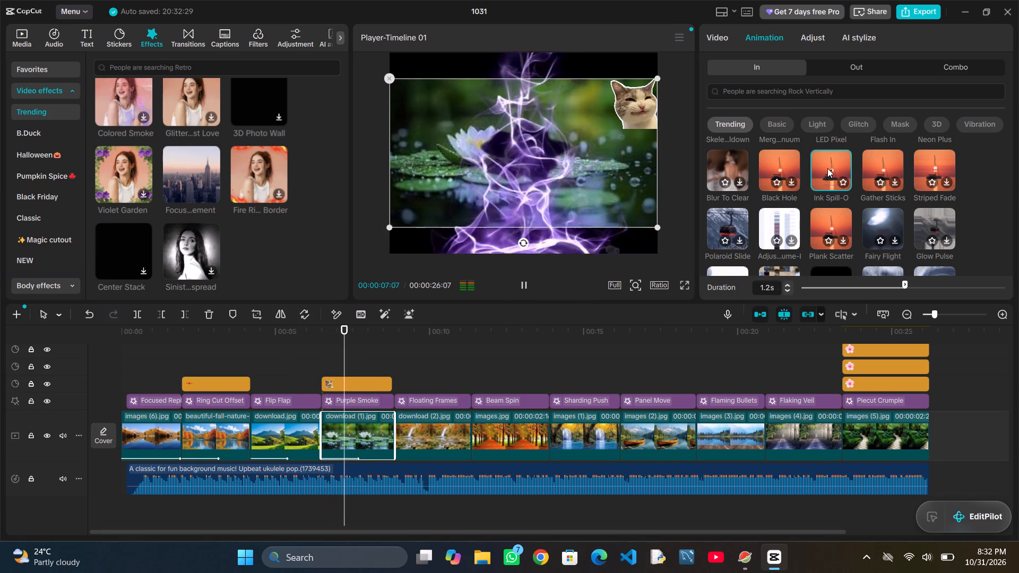
Apply the trending entrance animation Gather Sticks to the download (2).jpg clip.
click(457, 429)
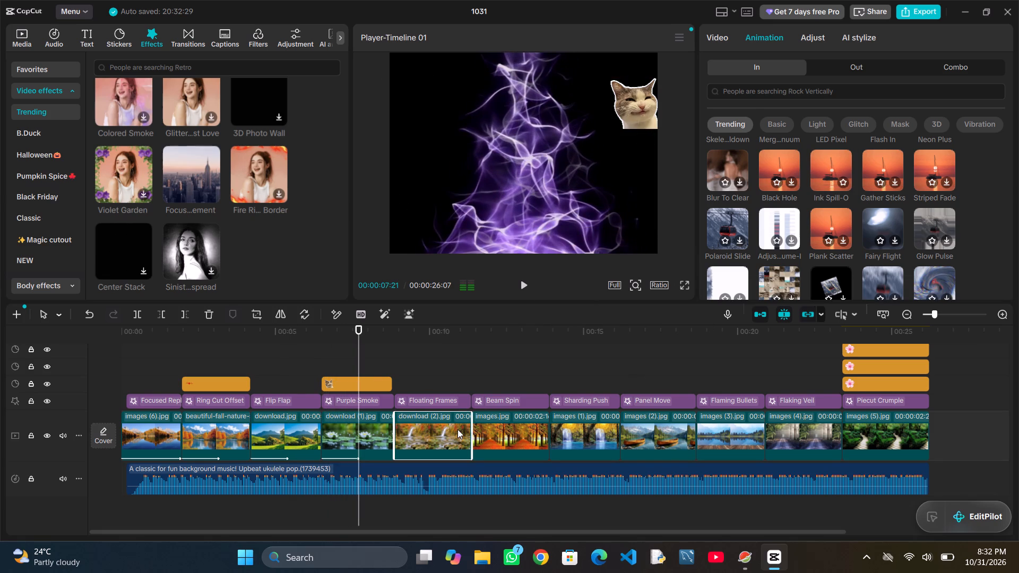
click(891, 169)
double_click(894, 175)
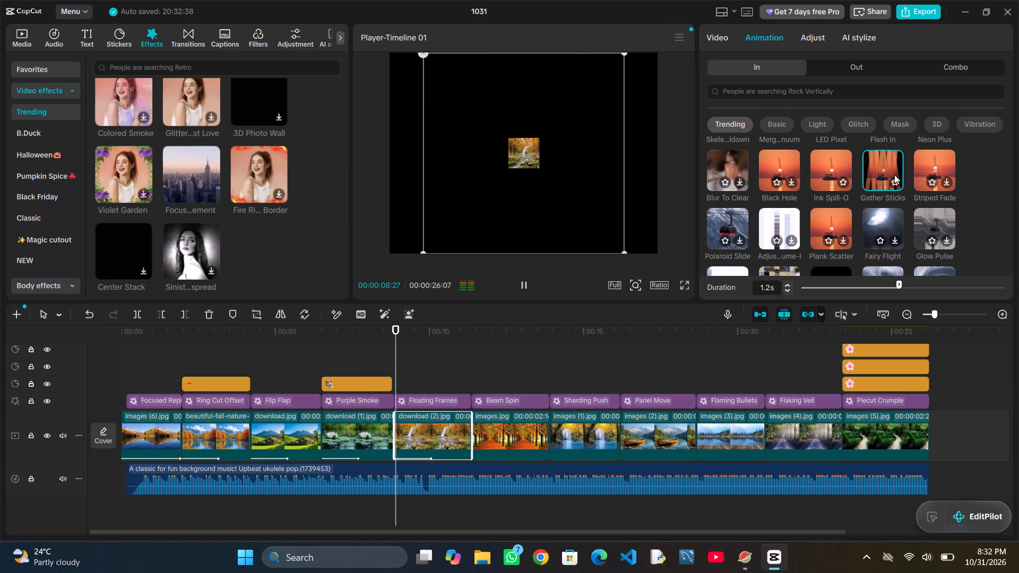
Apply the trending entrance animation Wave Slide-O to the images.jpg clip.
click(526, 426)
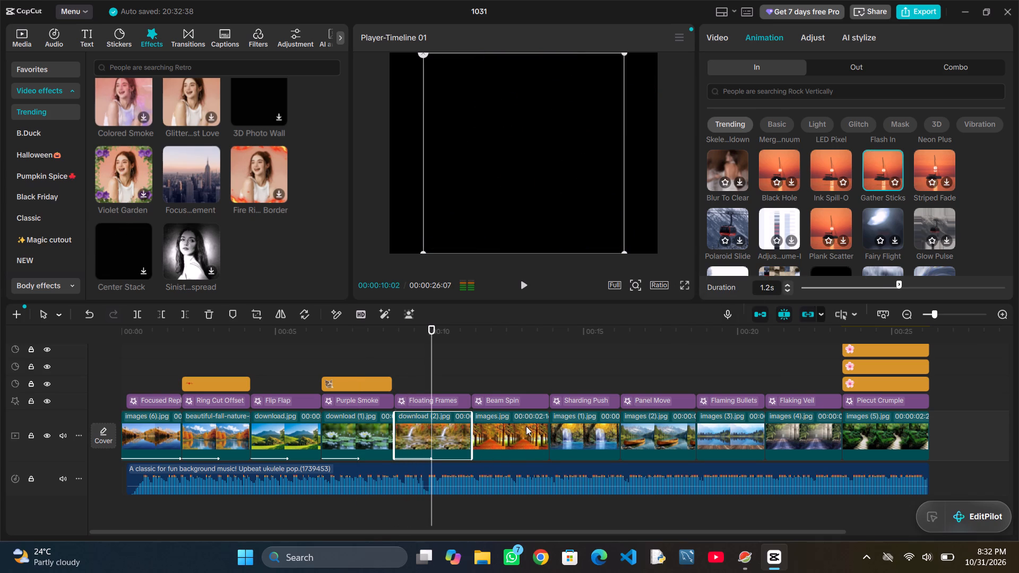
scroll(963, 245, down, 1)
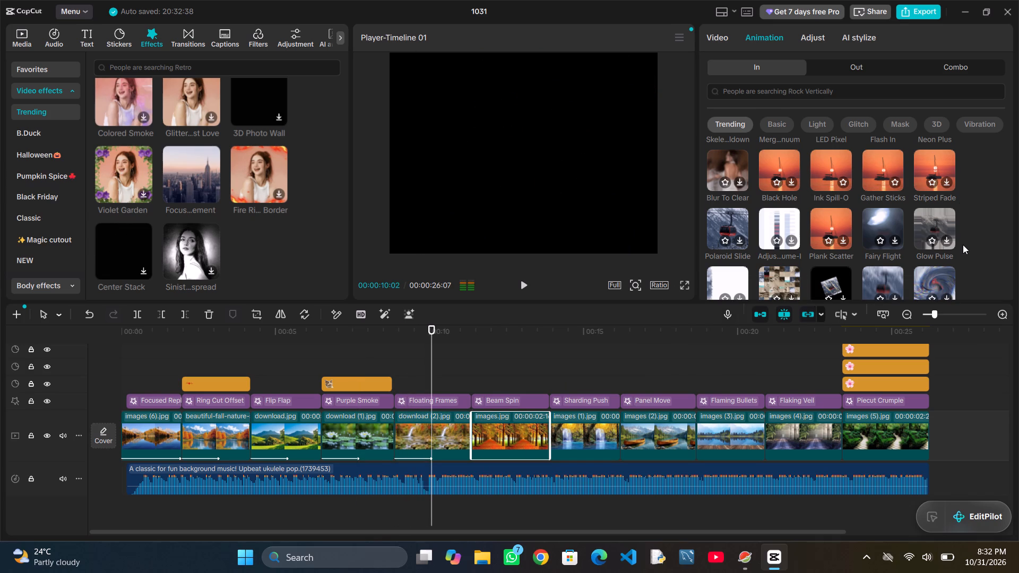
scroll(963, 245, down, 1)
double_click(935, 222)
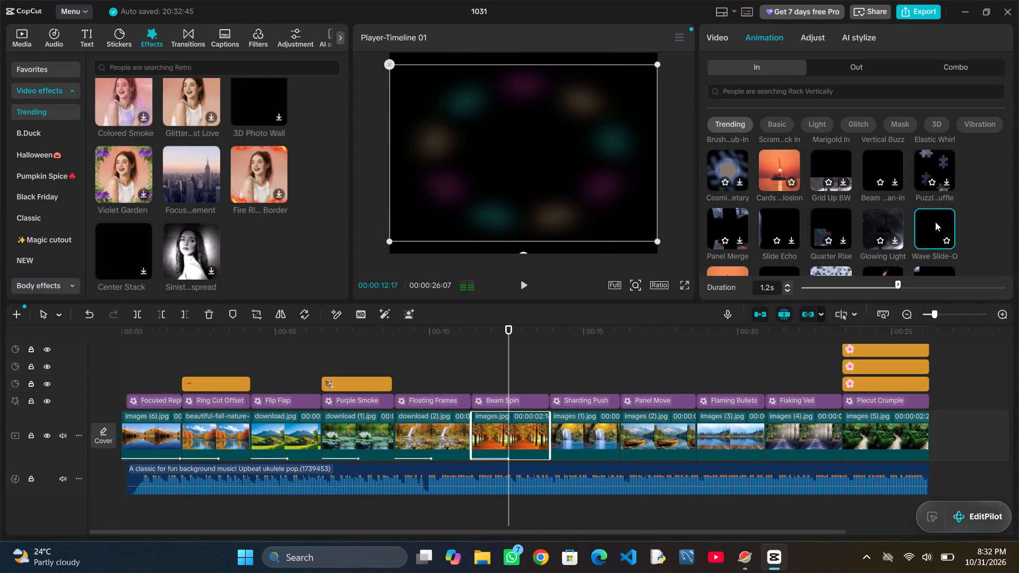
Apply the trending entrance animation Neon Cross-I to the images (1).jpg clip.
click(592, 430)
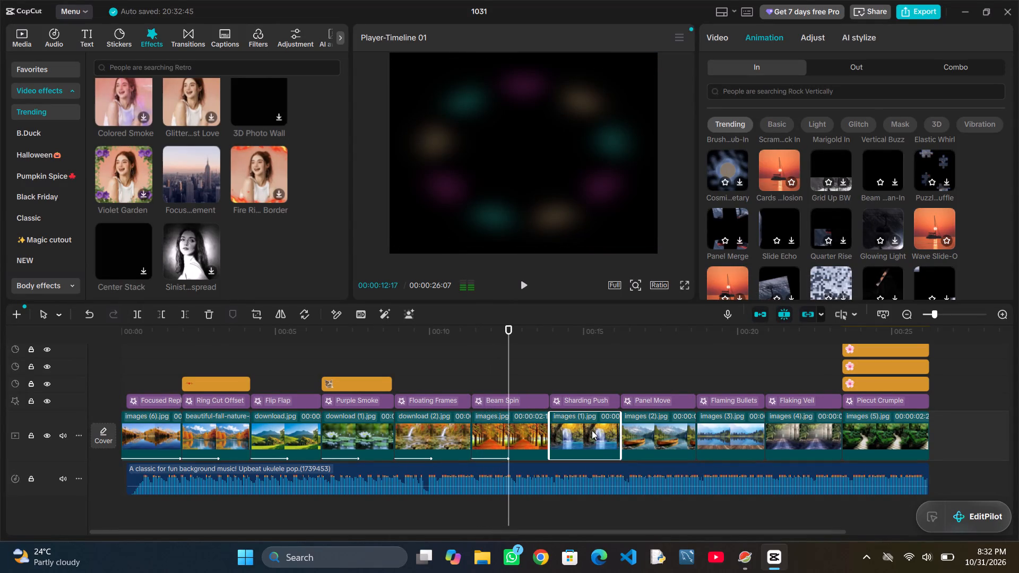
scroll(809, 212, down, 1)
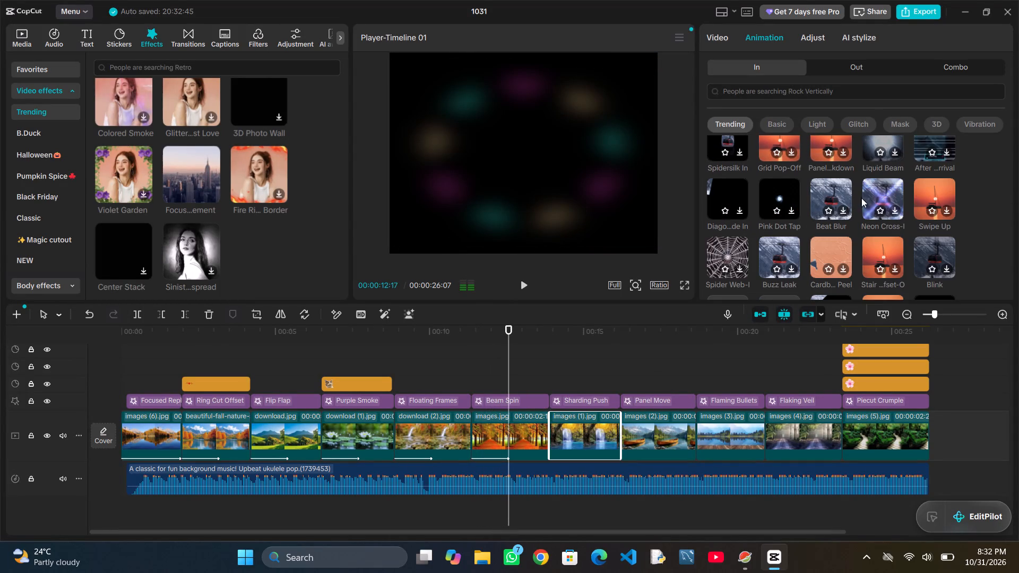
double_click(904, 195)
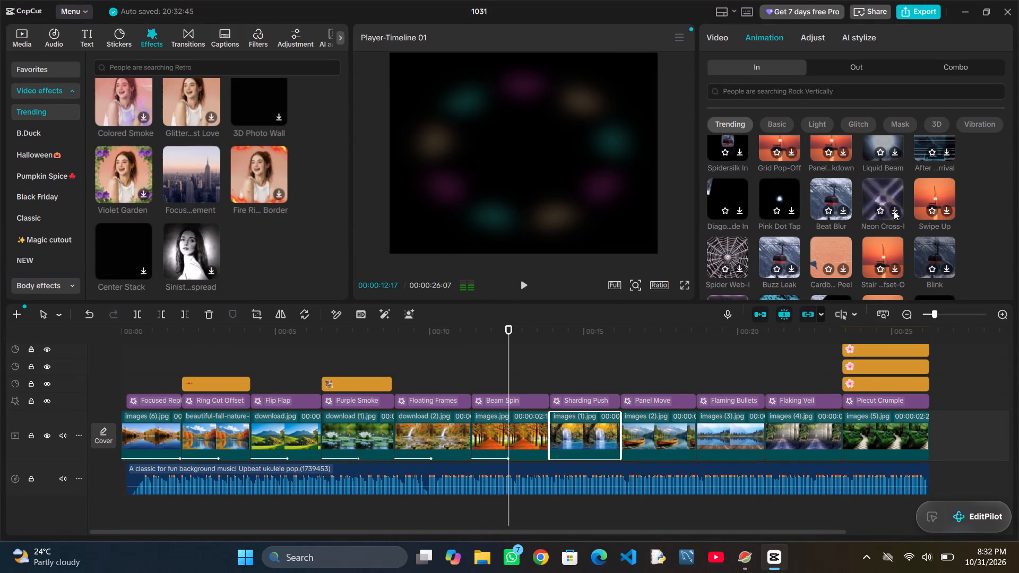
double_click(894, 211)
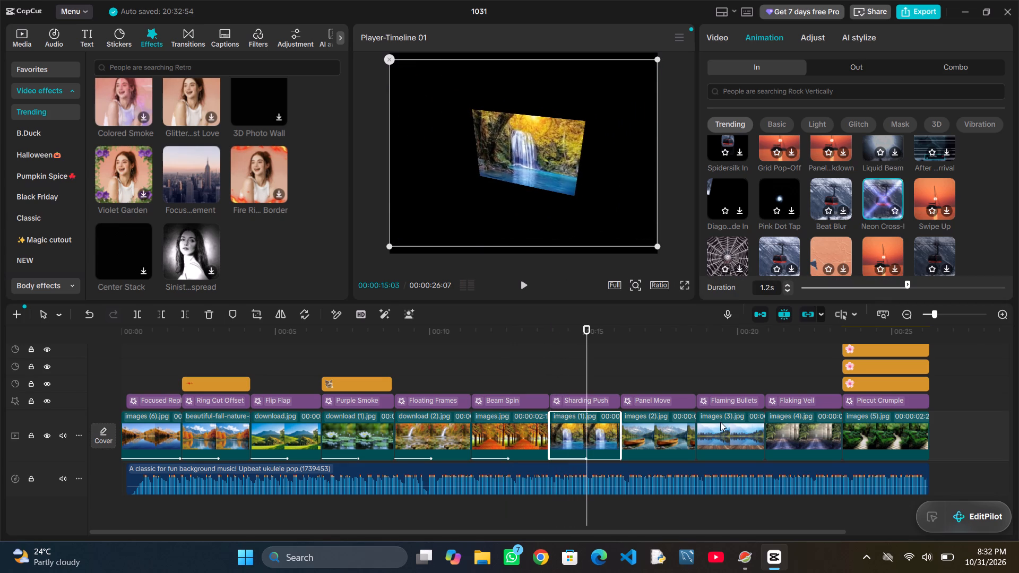
Apply the trending entrance animation Swipe Up to the images (2).jpg clip.
click(687, 430)
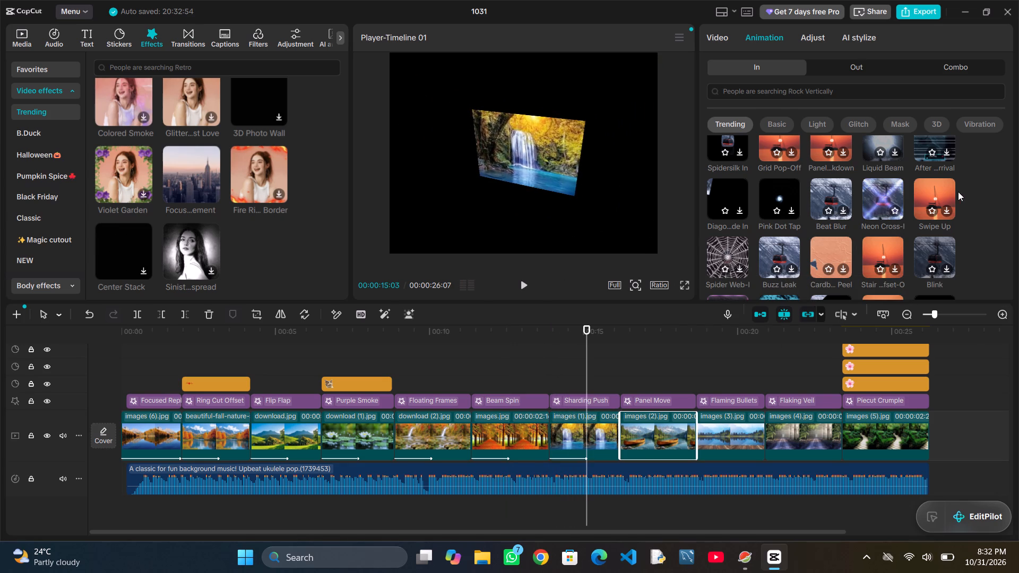
double_click(946, 199)
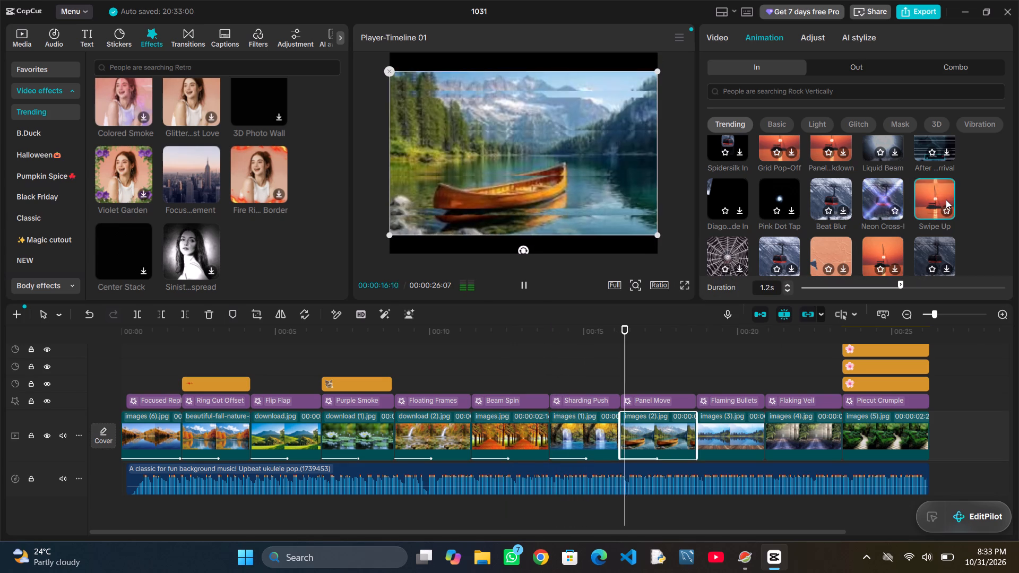
Apply the trending entrance animation Neon ...tal-I to the images (3).jpg clip.
double_click(752, 427)
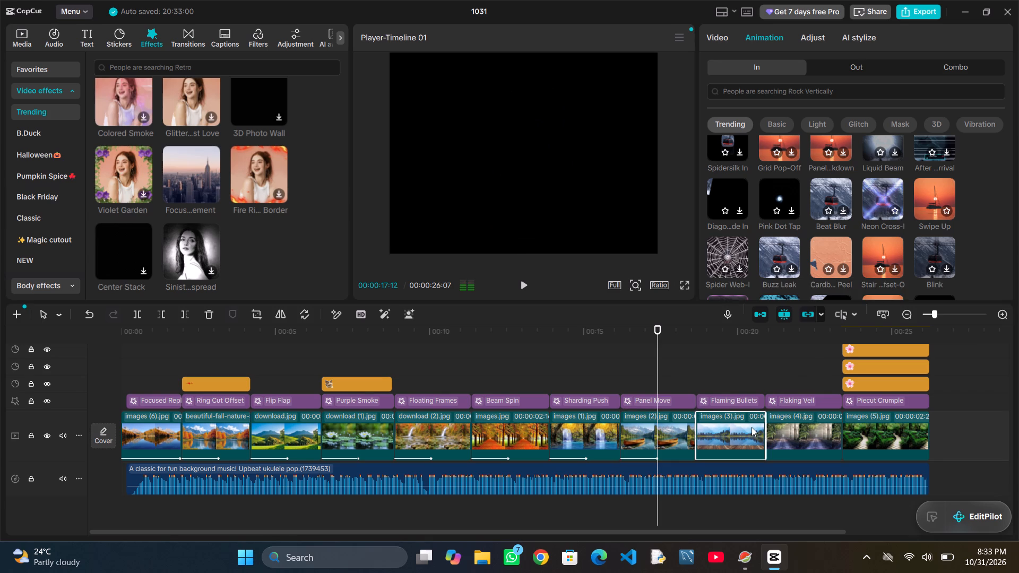
scroll(814, 261, down, 1)
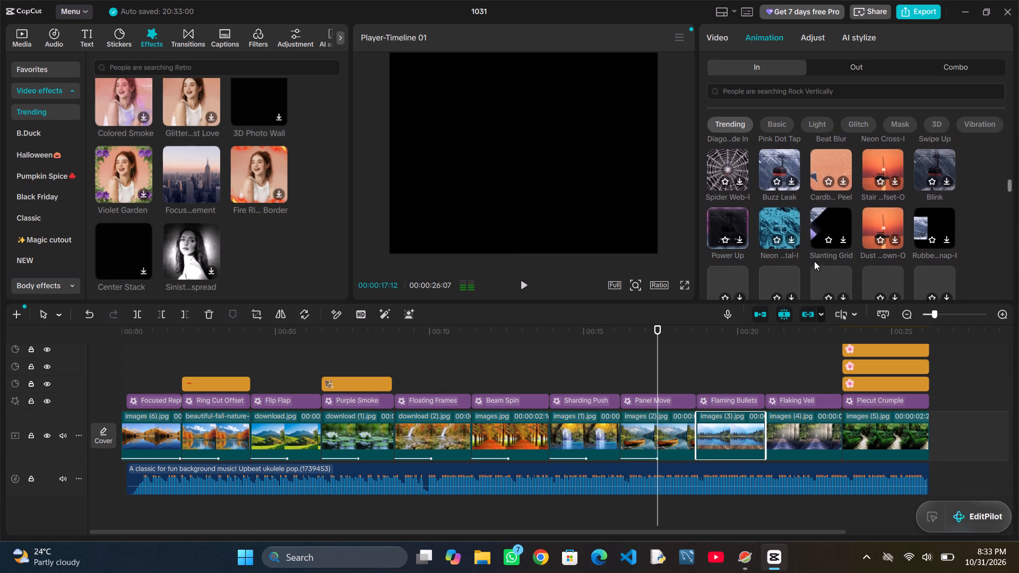
scroll(814, 261, down, 1)
double_click(791, 222)
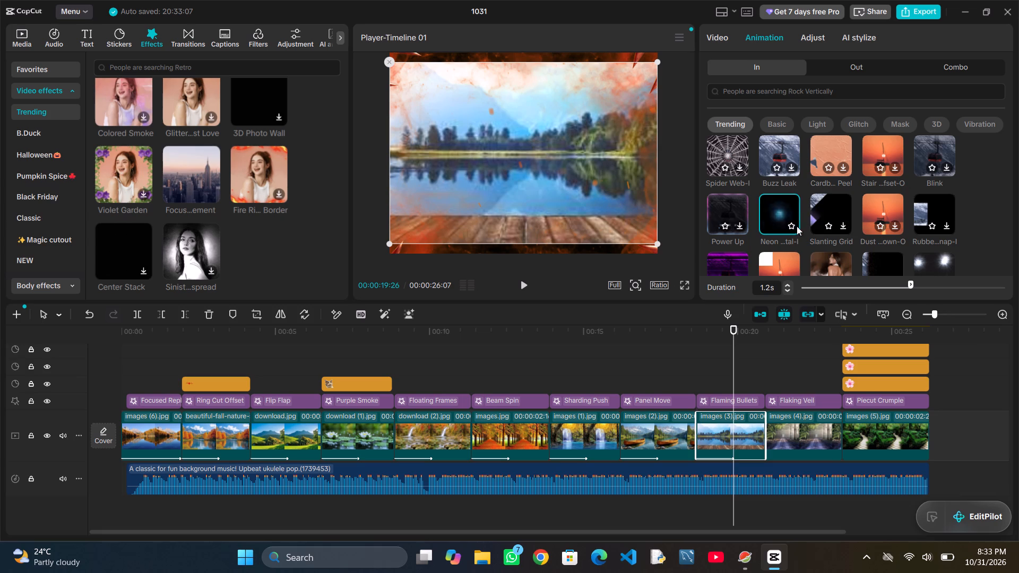
Change the entrance animation of the images (3).jpg clip to the trending Slanting Grid.
double_click(841, 224)
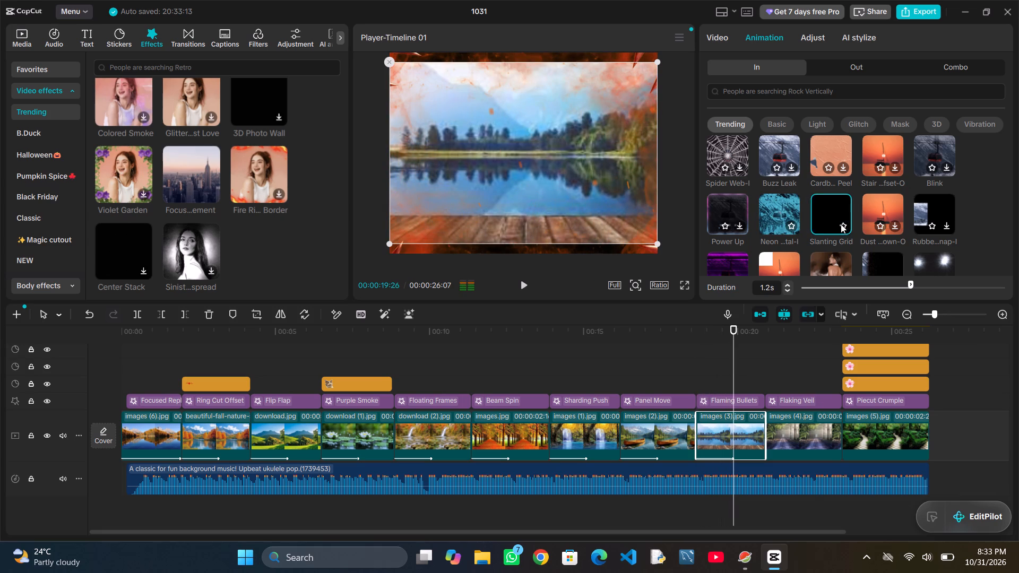
Apply the trending entrance animation Tri Panel In to the images (4).jpg clip.
click(808, 426)
scroll(893, 259, down, 1)
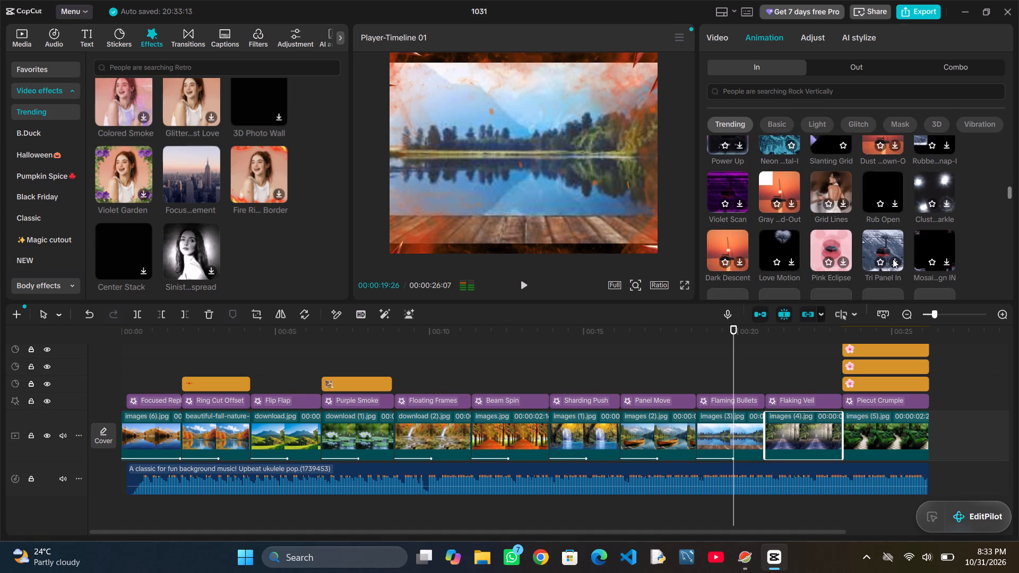
scroll(893, 259, down, 1)
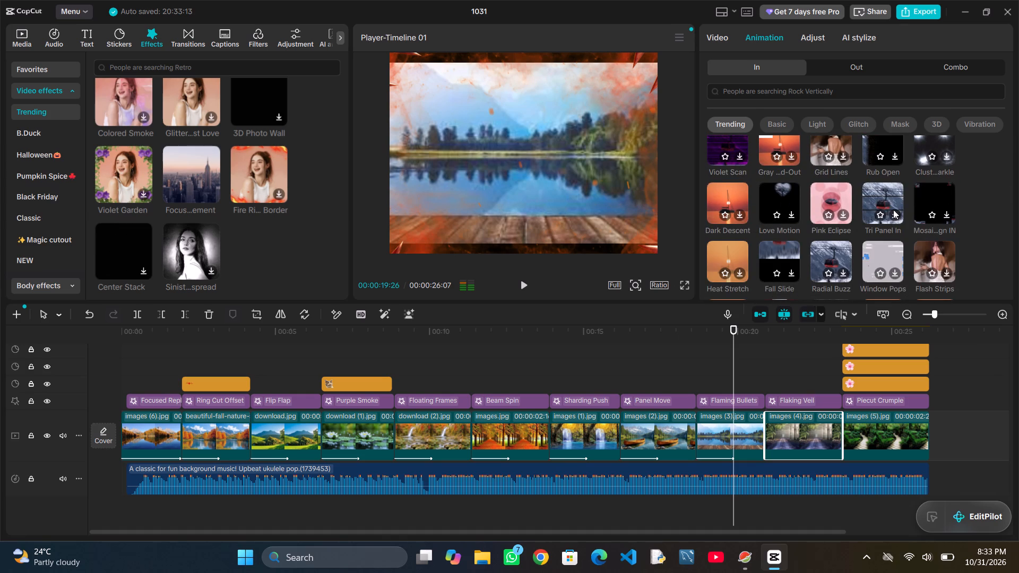
double_click(893, 210)
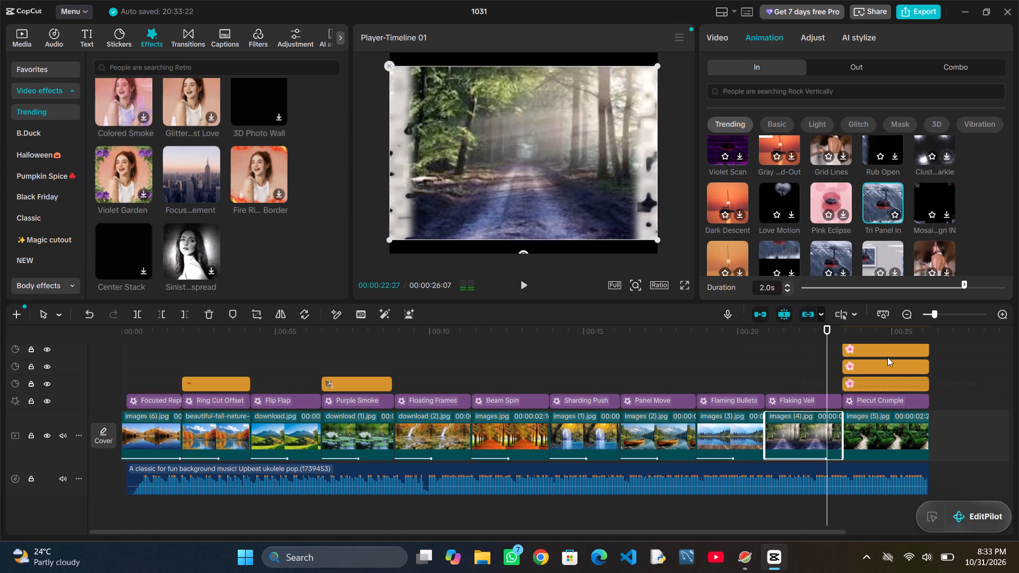
Apply the trending entrance animation Dust Dissolve to the images (5).jpg clip.
click(885, 437)
scroll(855, 271, down, 1)
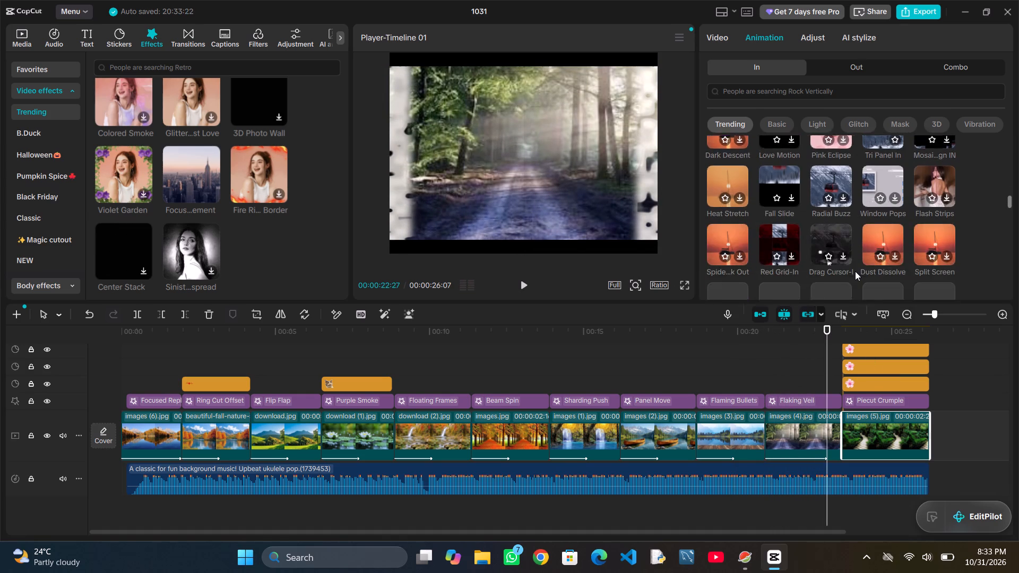
scroll(855, 271, down, 1)
double_click(893, 184)
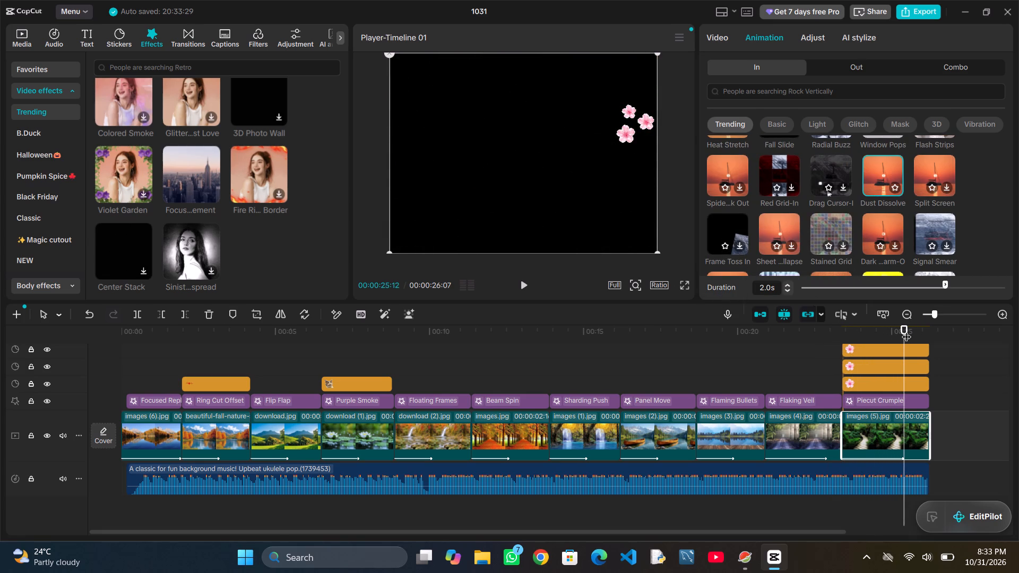
Play the end of the slideshow, then replay it from the beginning to review the animations, effects and music.
click(524, 292)
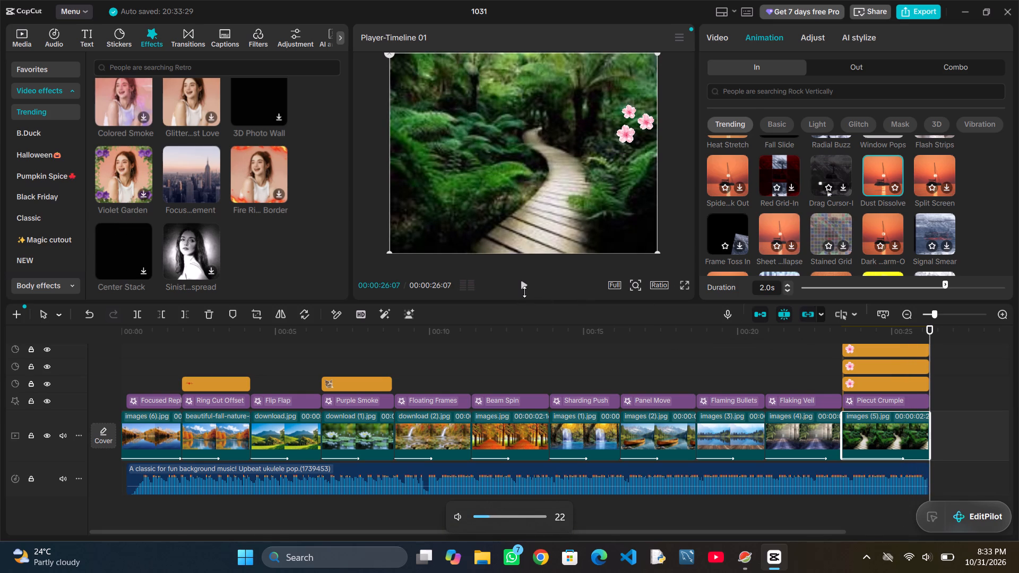
click(524, 292)
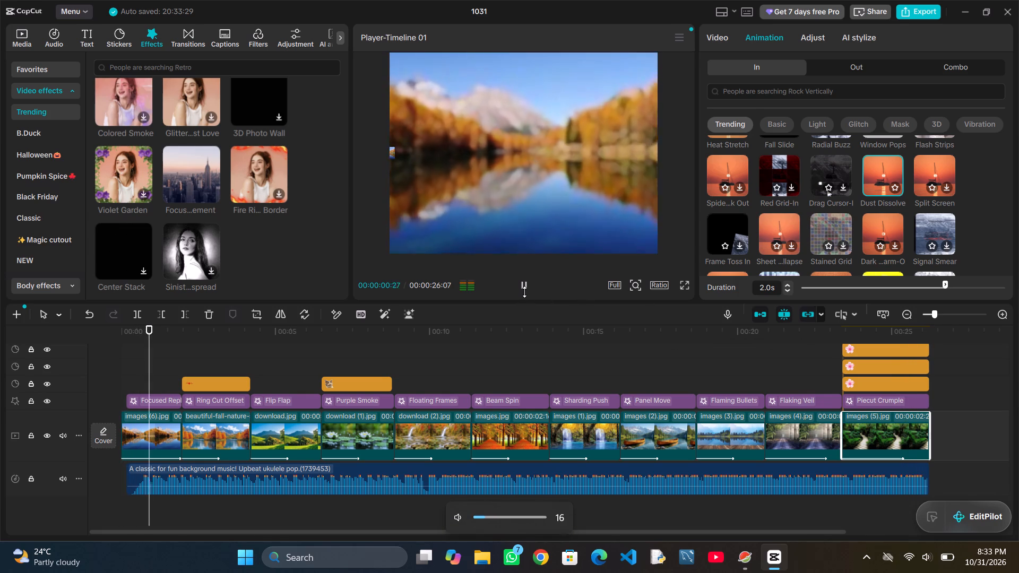
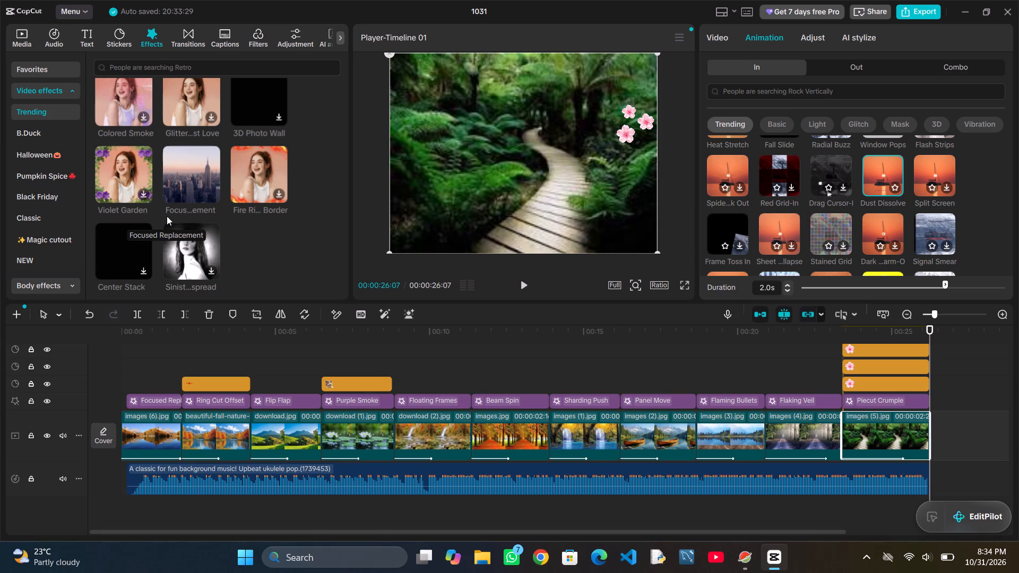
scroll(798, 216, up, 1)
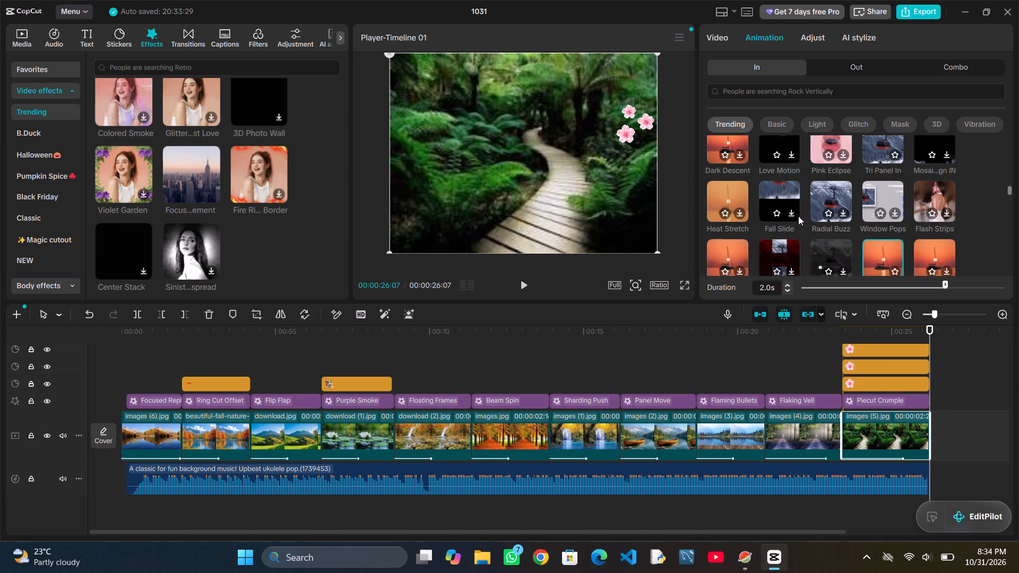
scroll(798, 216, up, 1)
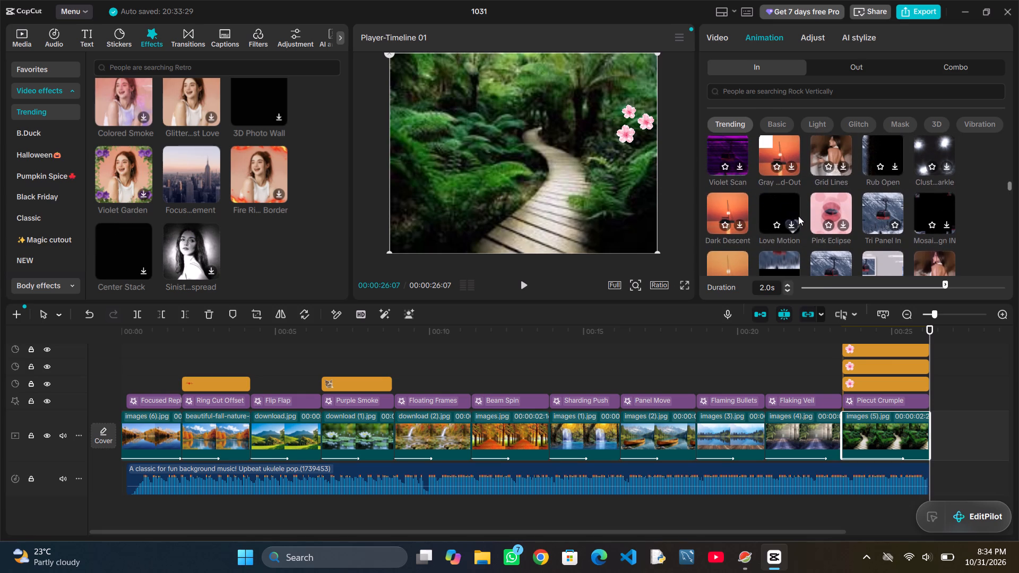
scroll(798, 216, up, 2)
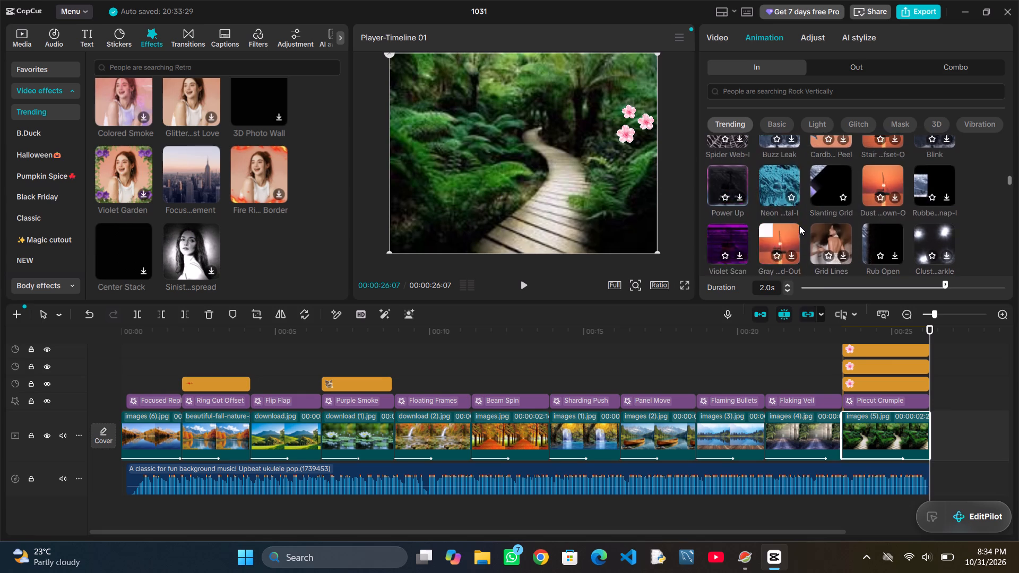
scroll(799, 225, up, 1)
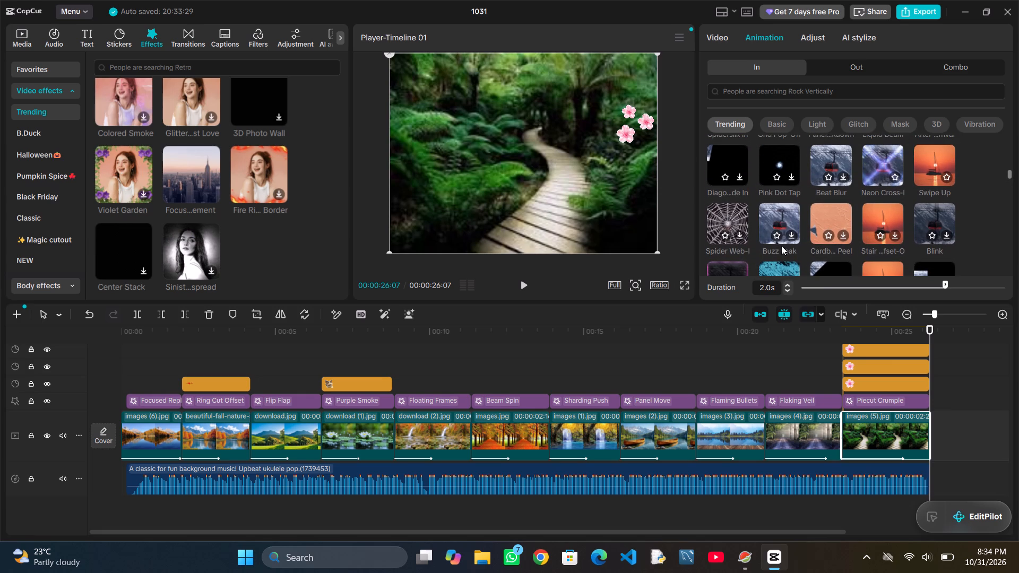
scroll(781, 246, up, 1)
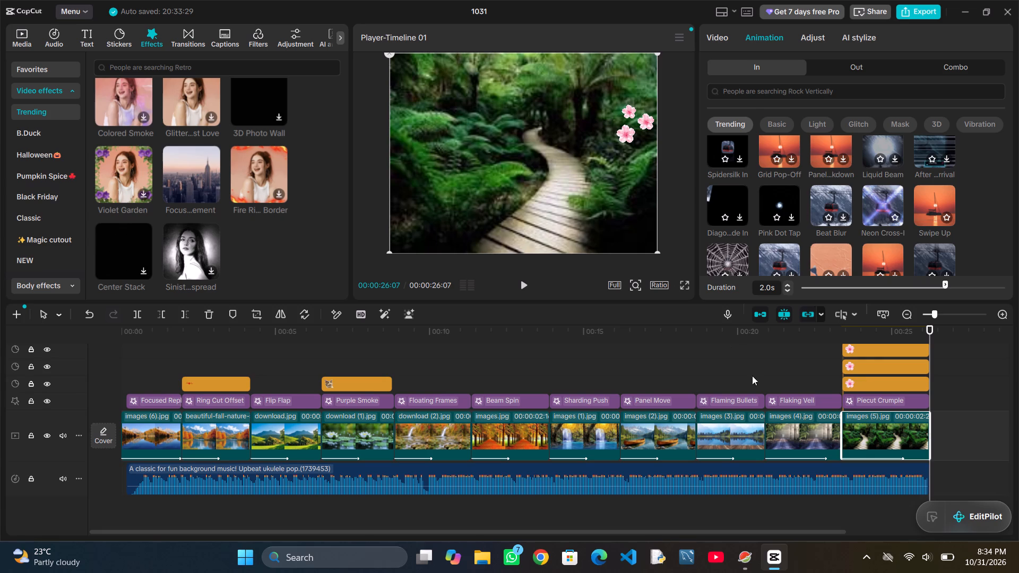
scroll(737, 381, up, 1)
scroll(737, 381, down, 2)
Open the export settings for the finished slideshow.
click(930, 18)
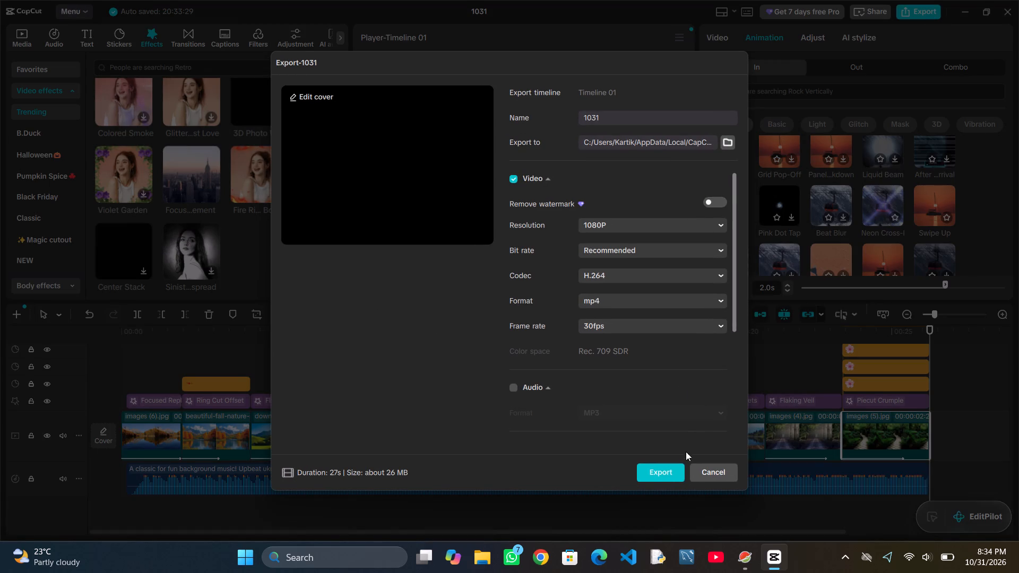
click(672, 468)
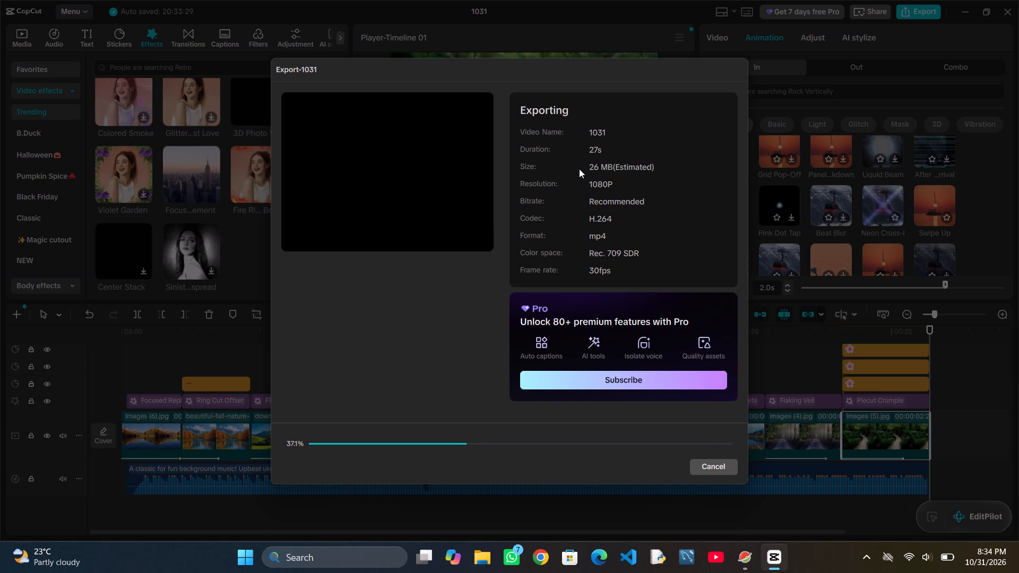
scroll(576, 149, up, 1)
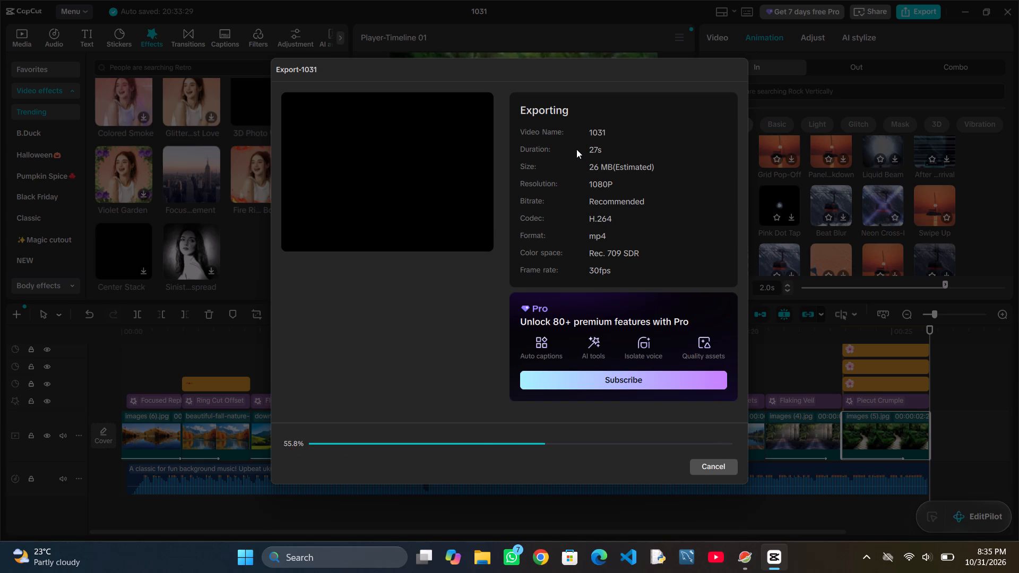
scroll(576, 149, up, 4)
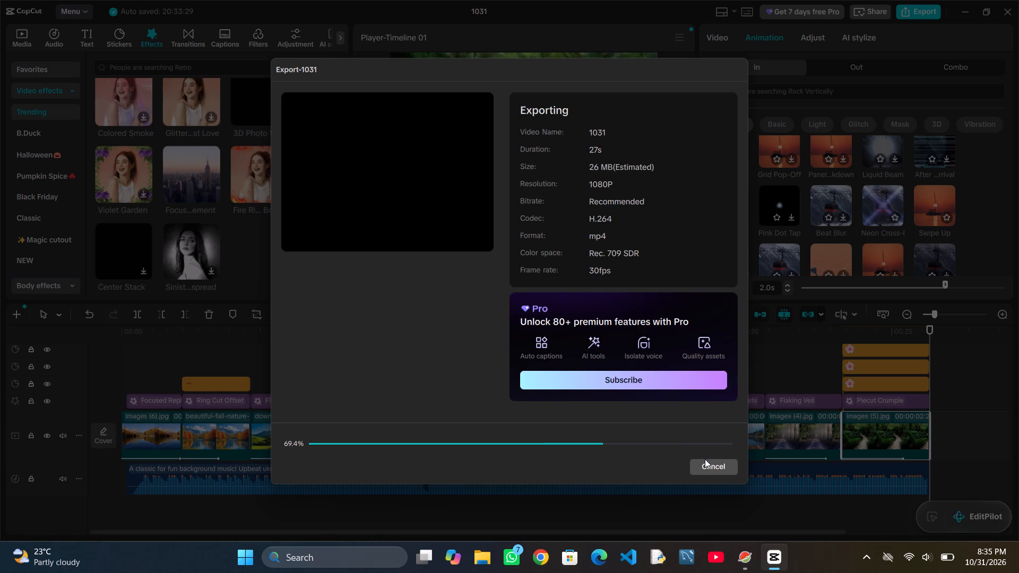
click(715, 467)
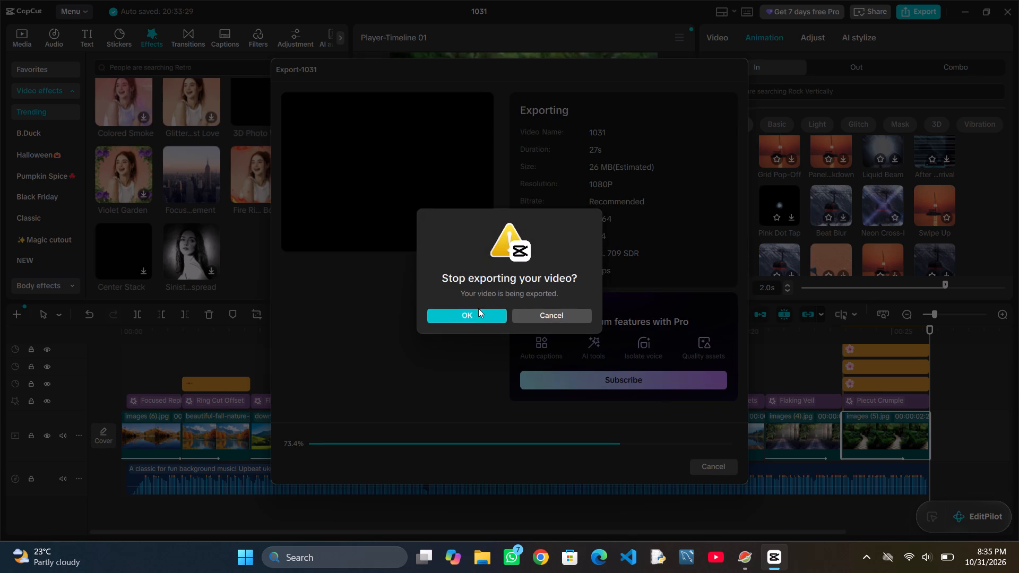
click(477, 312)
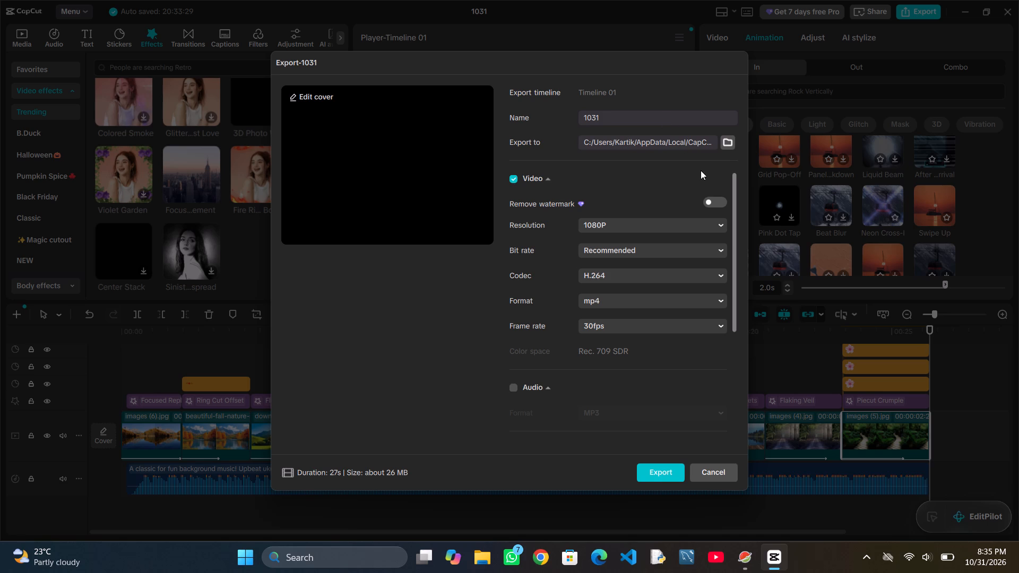
Set the export destination to the Documents folder.
click(729, 140)
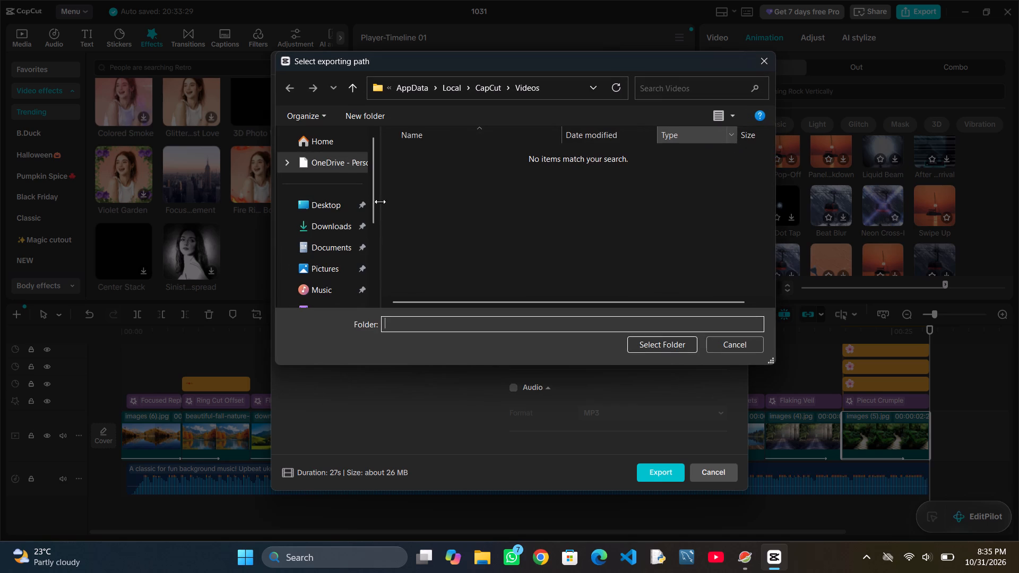
click(332, 243)
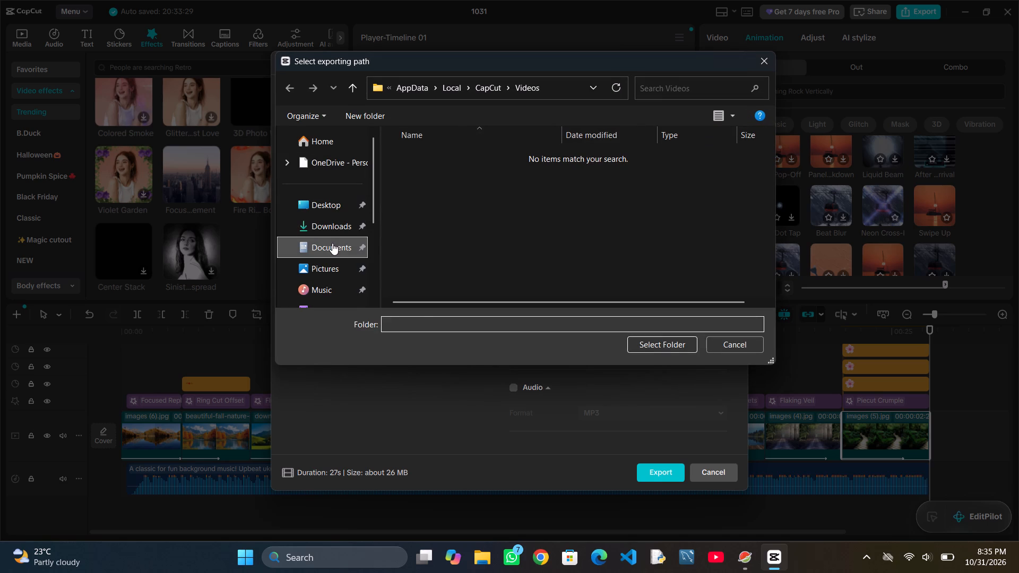
click(678, 344)
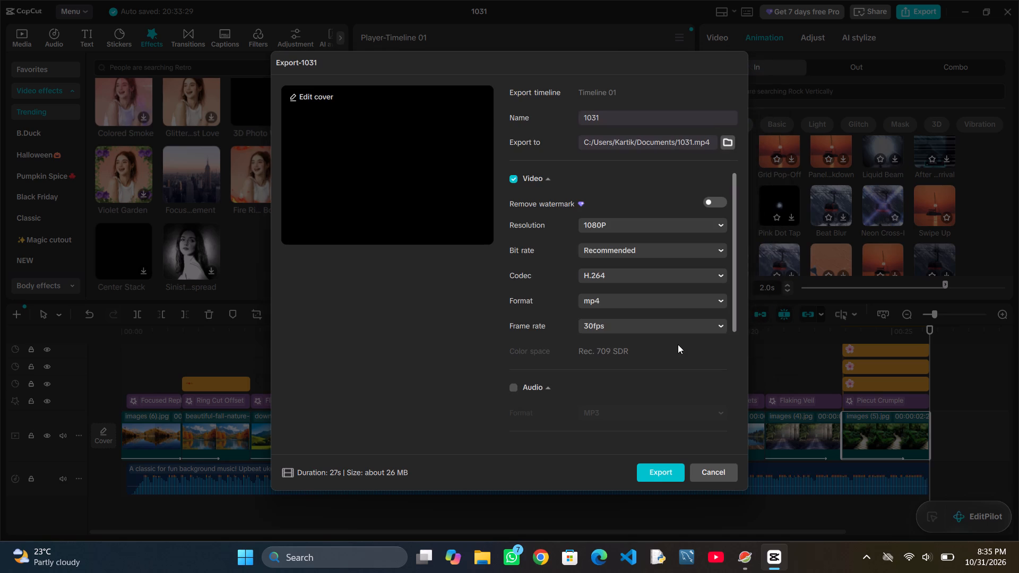
Rename the exported video as nature.
click(603, 117)
key(BackSpace)
key(BackSpace)
key(BackSpace)
key(BackSpace)
key(BackSpace)
key(BackSpace)
key(BackSpace)
key(BackSpace)
key(BackSpace)
key(BackSpace)
key(BackSpace)
key(BackSpace)
text(nature)
Export the slideshow as a video and close the sharing window once the file is saved.
click(654, 464)
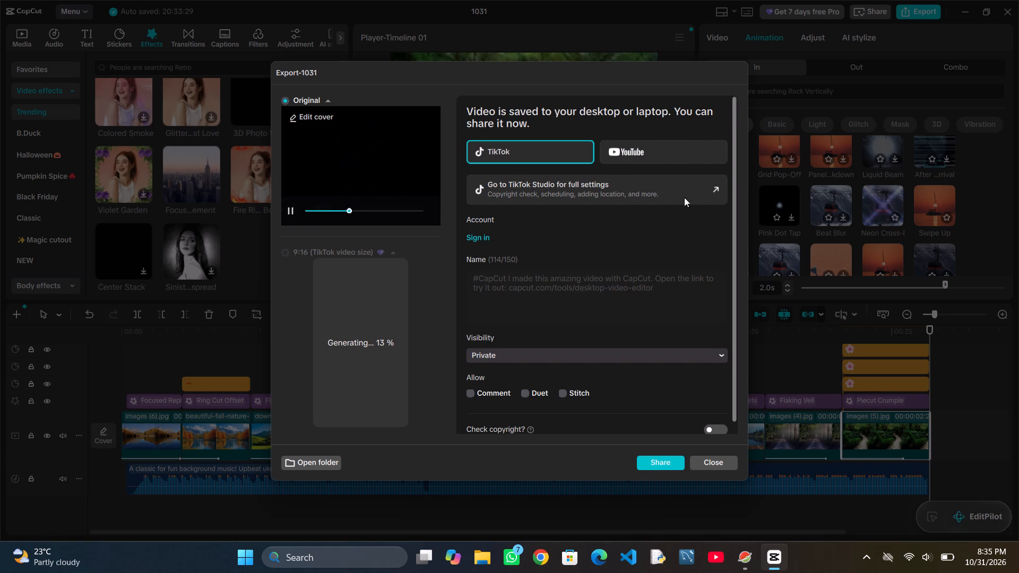
click(715, 461)
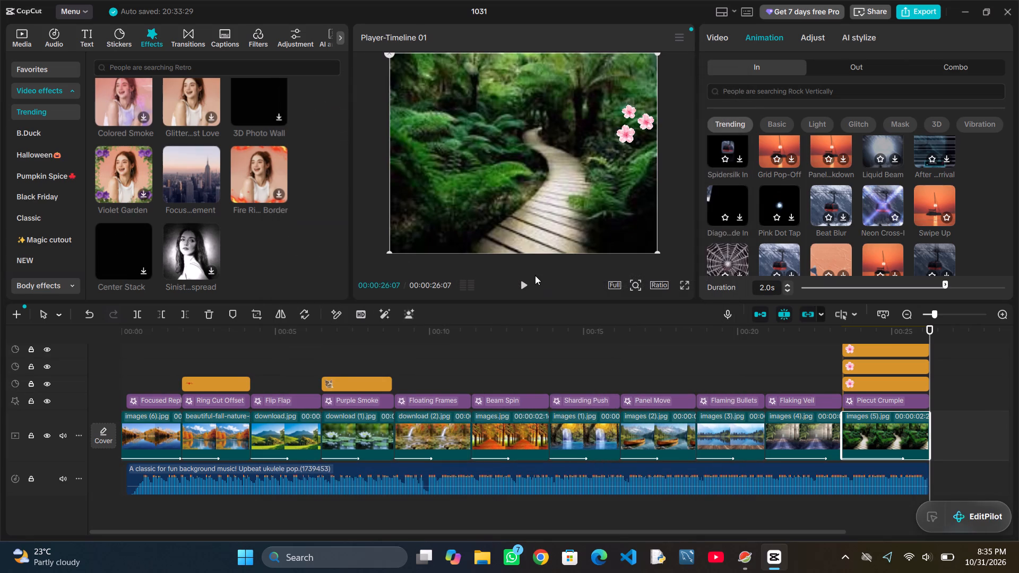
Play the slideshow, return the playhead to the beginning, and replay the opening clip to review its animation and effect.
click(515, 291)
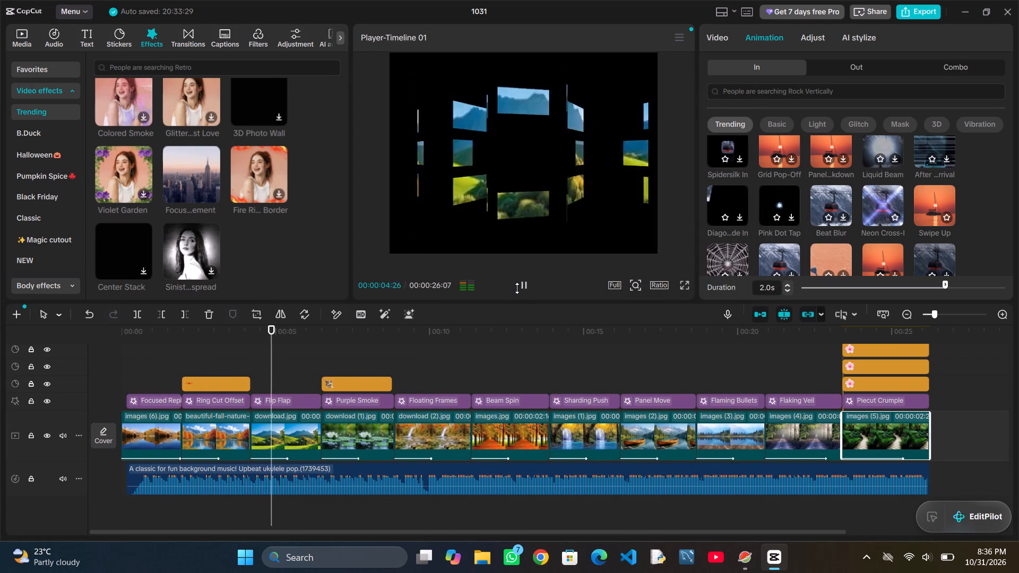
scroll(539, 475, down, 1)
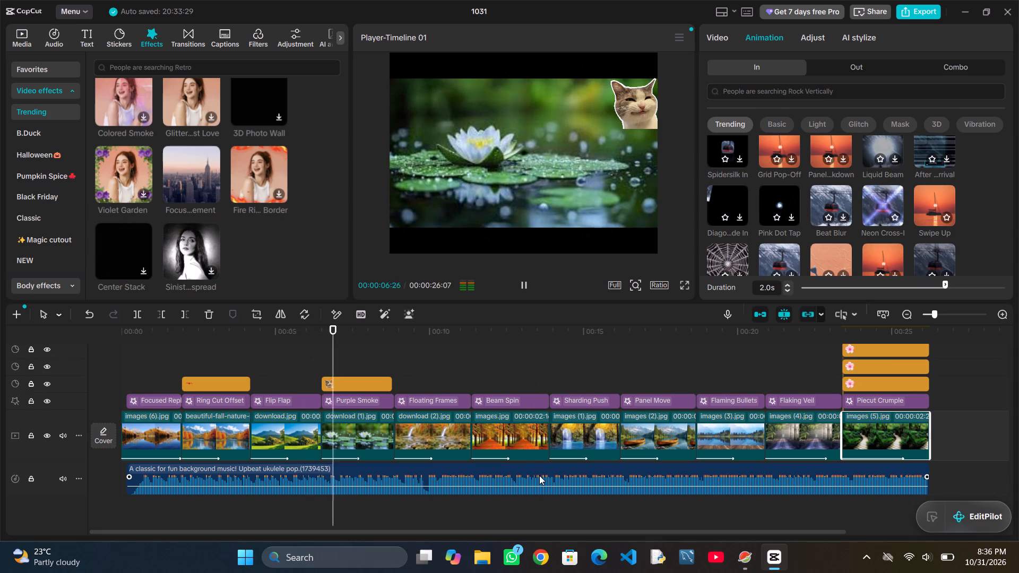
scroll(539, 475, down, 3)
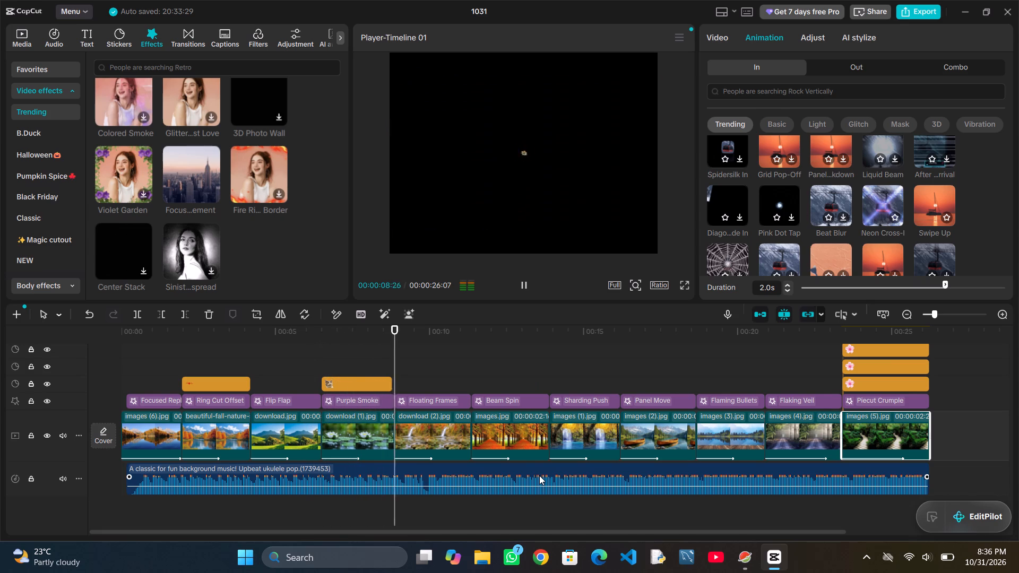
scroll(539, 475, down, 1)
drag(459, 361, 126, 329)
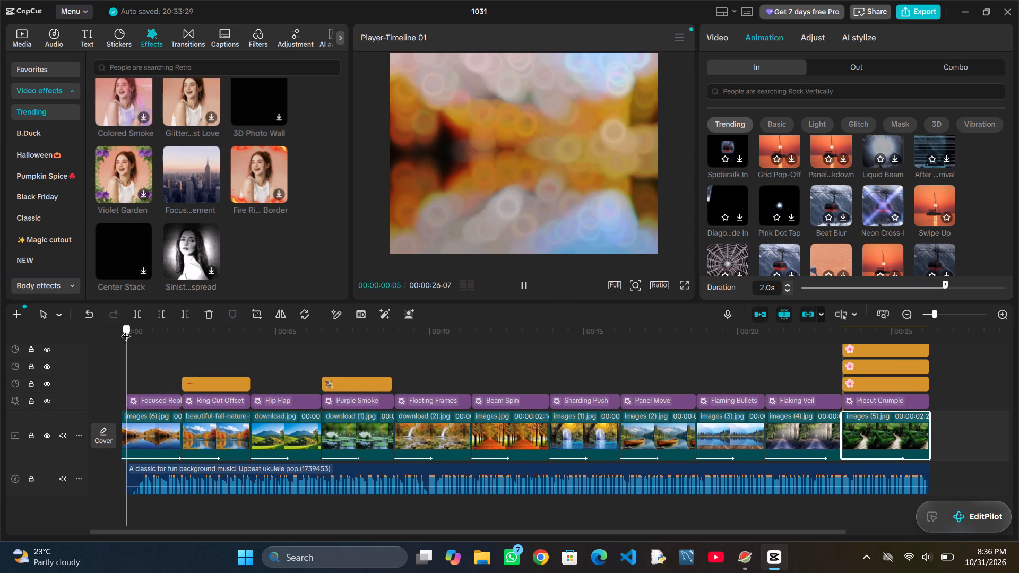
drag(126, 329, 125, 329)
click(528, 286)
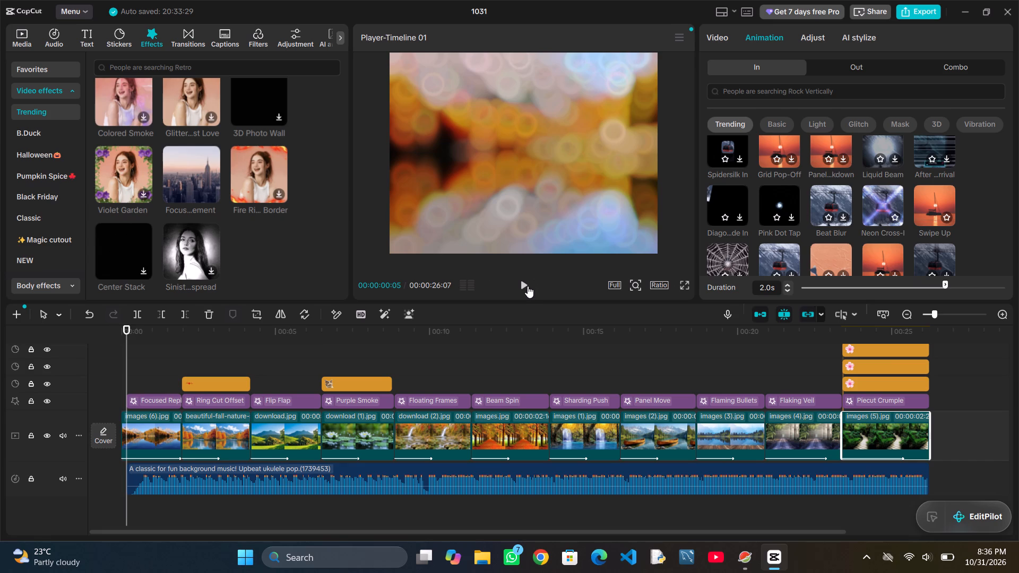
click(528, 286)
click(528, 286)
click(528, 286)
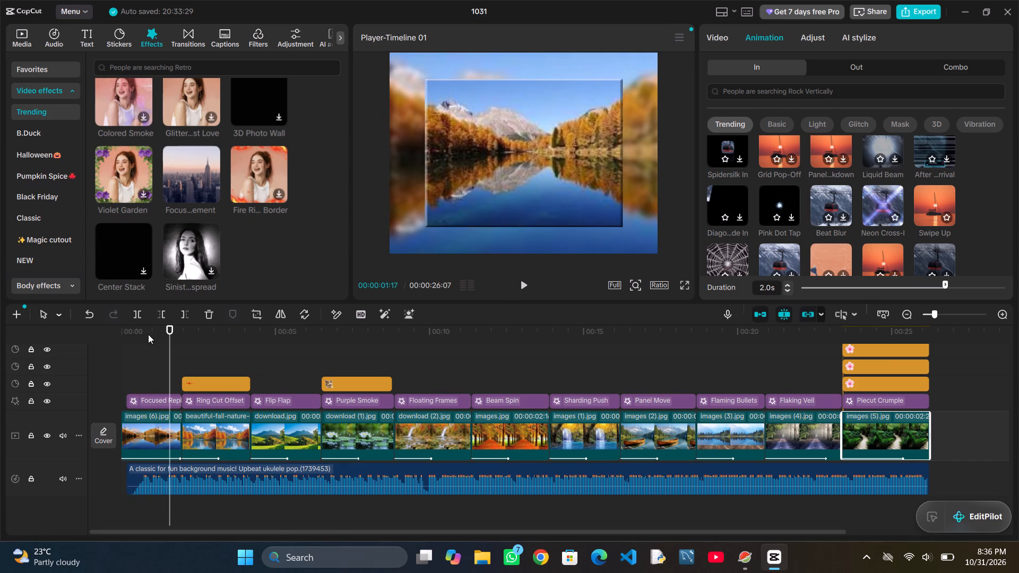
drag(168, 335, 136, 340)
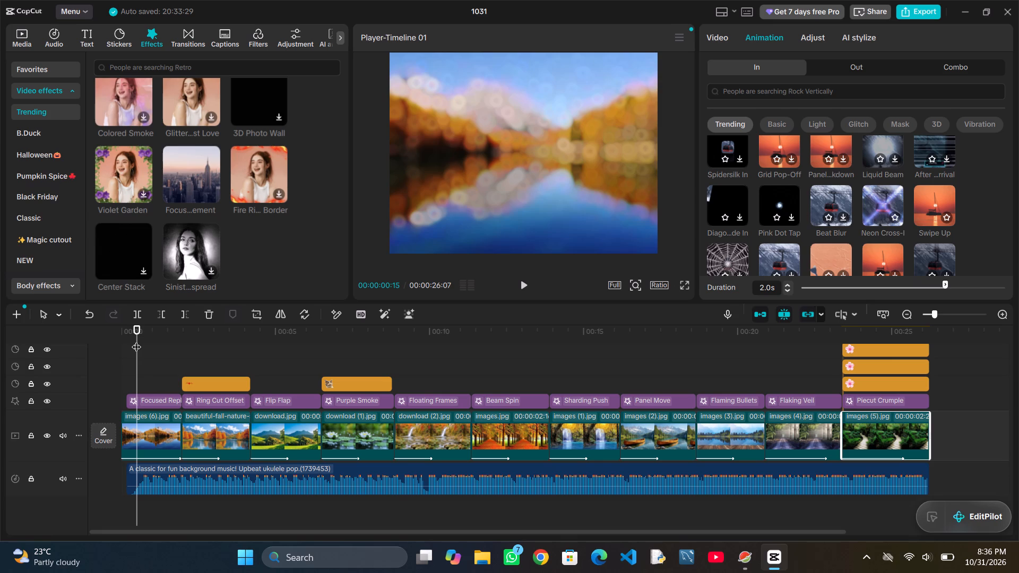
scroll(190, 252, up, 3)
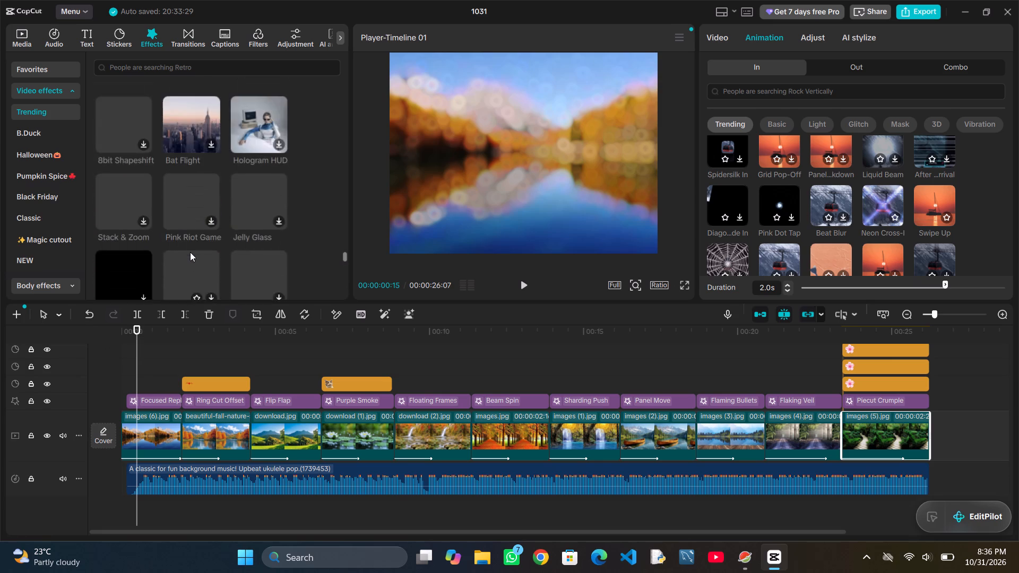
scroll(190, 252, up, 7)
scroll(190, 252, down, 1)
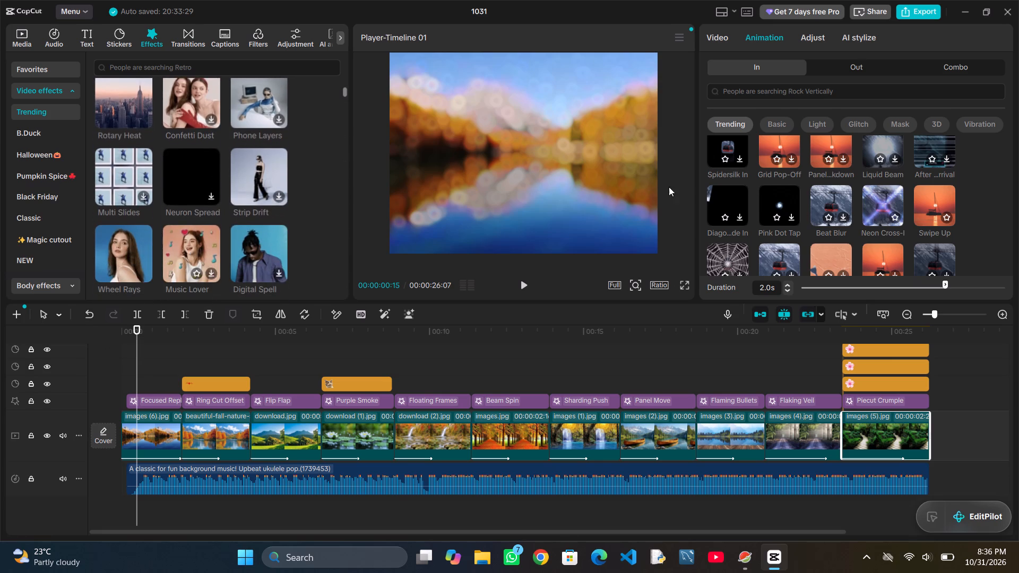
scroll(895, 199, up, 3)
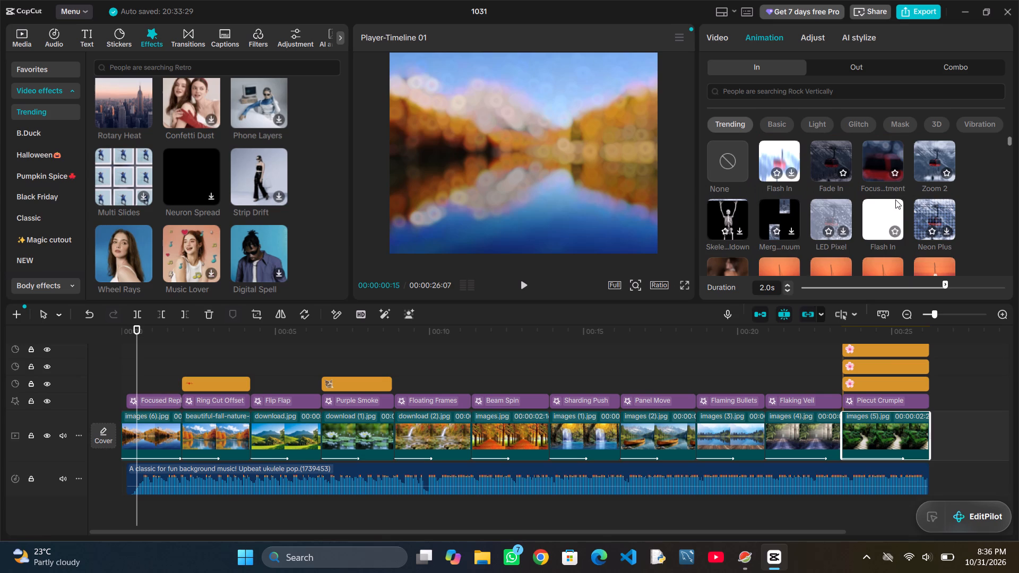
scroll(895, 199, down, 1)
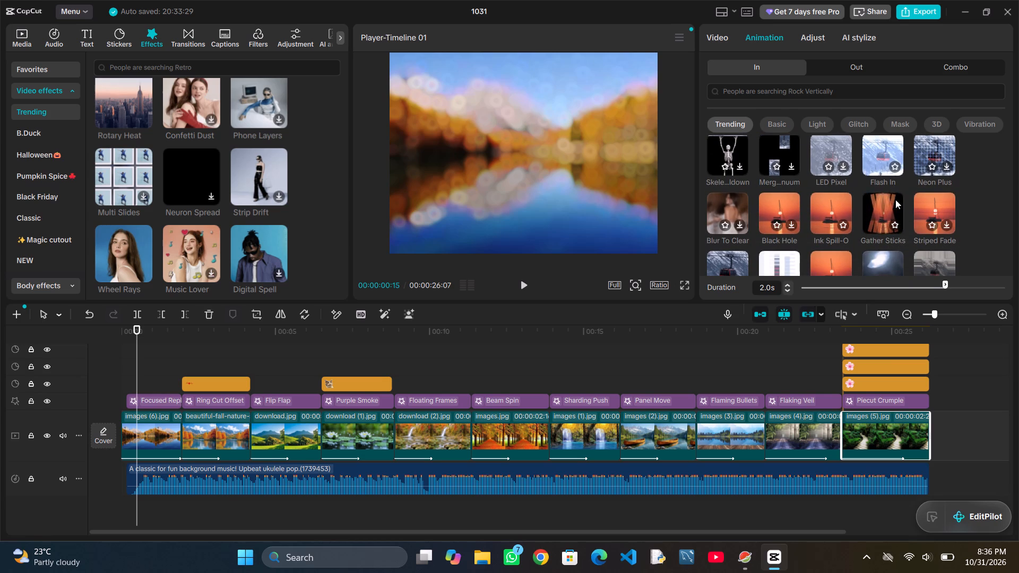
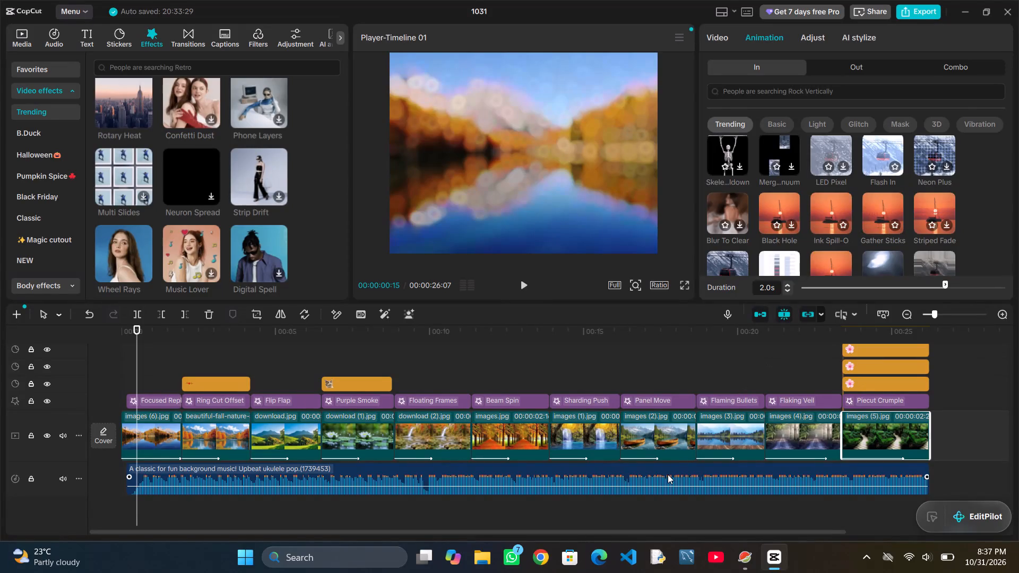
Select the upbeat ukulele background music clip in the timeline to show its audio settings.
click(668, 474)
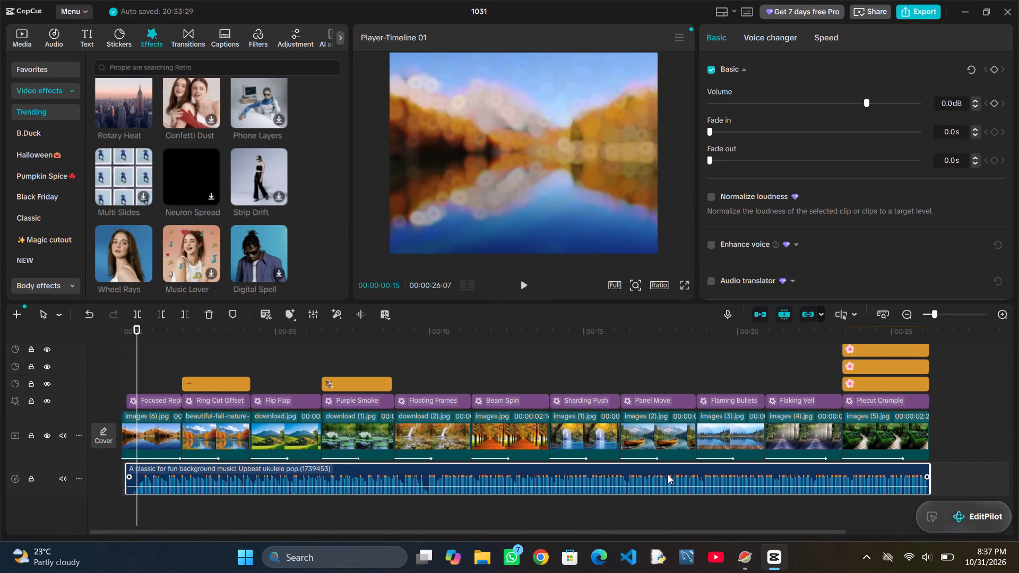
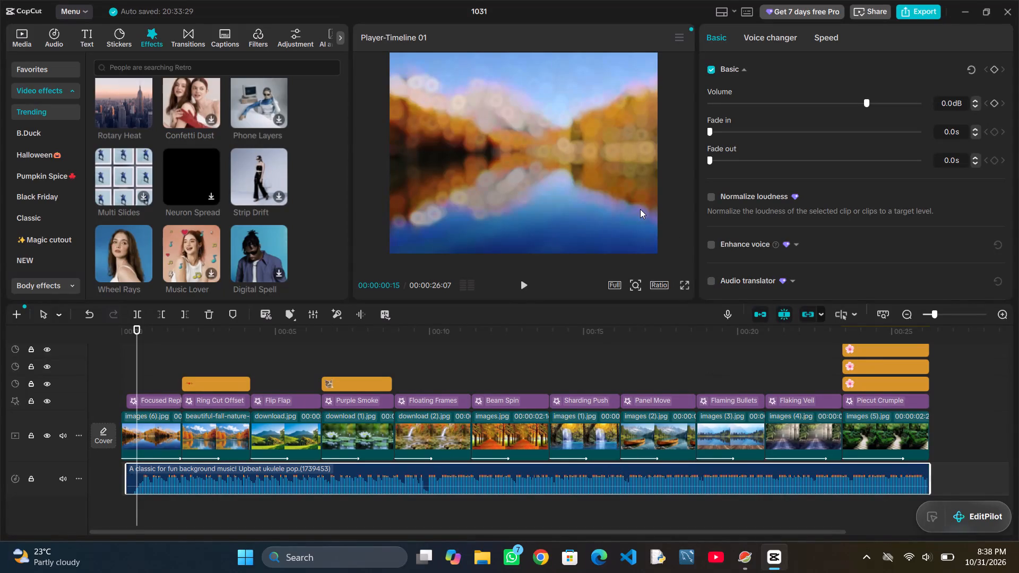
Examine the entrance animations applied to the waterfall clip images (1).jpg and the canoe clip images (2).jpg.
click(645, 346)
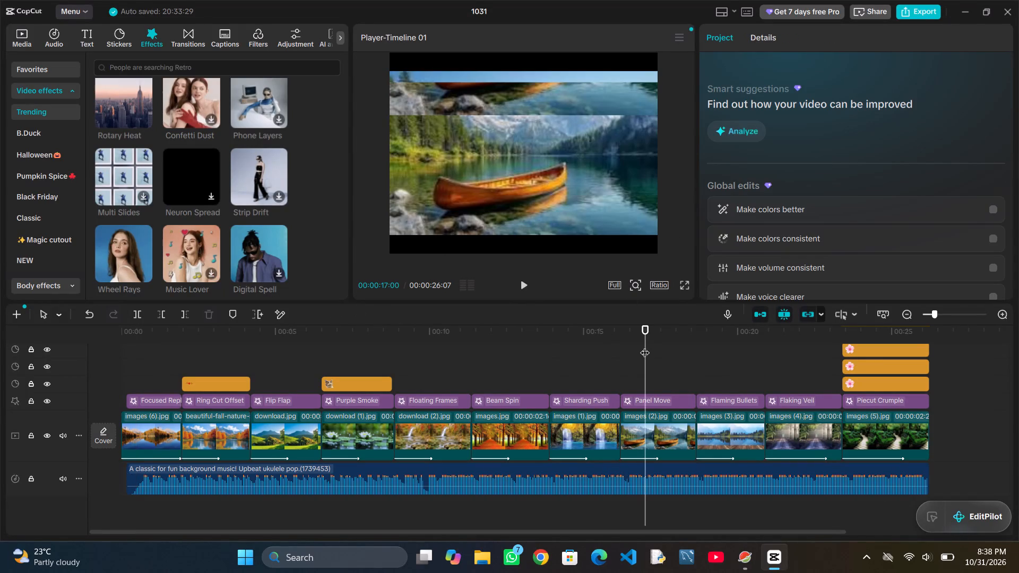
click(571, 428)
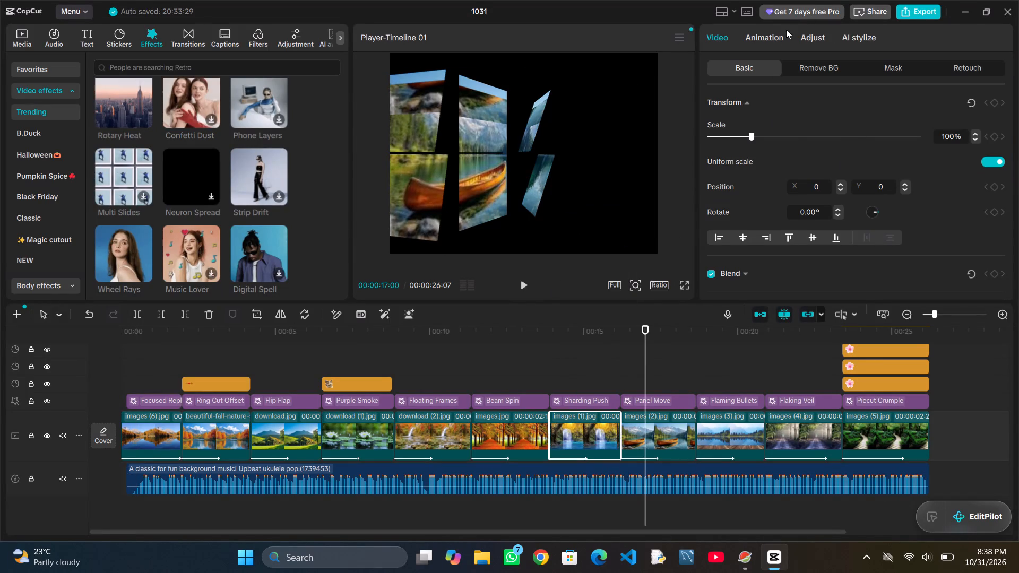
click(756, 41)
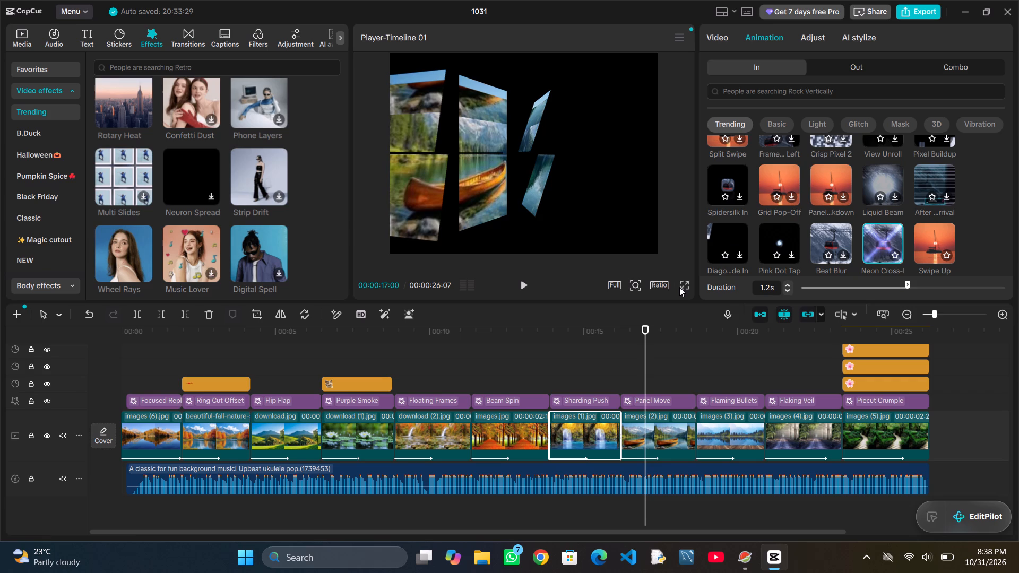
click(629, 481)
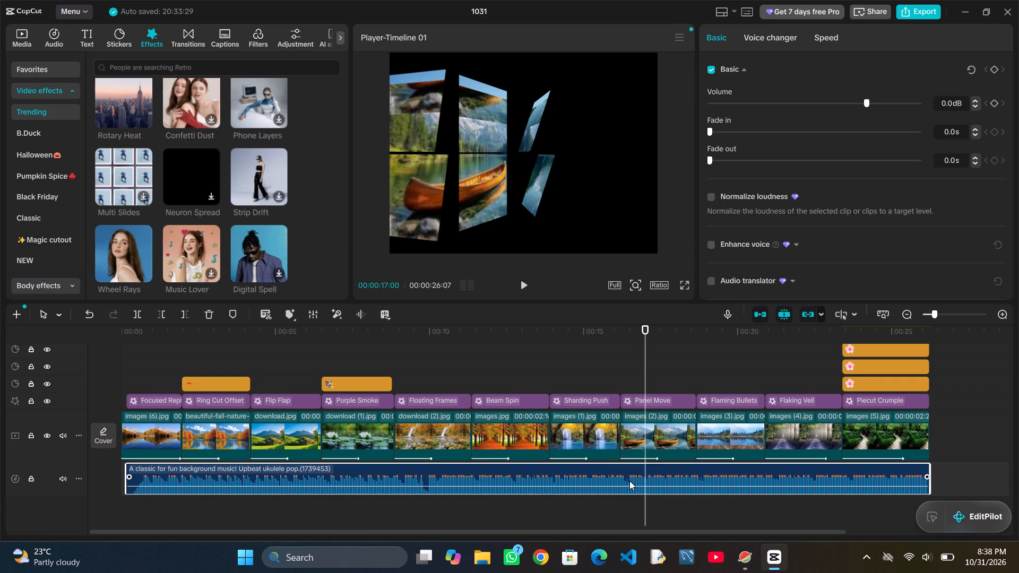
click(662, 438)
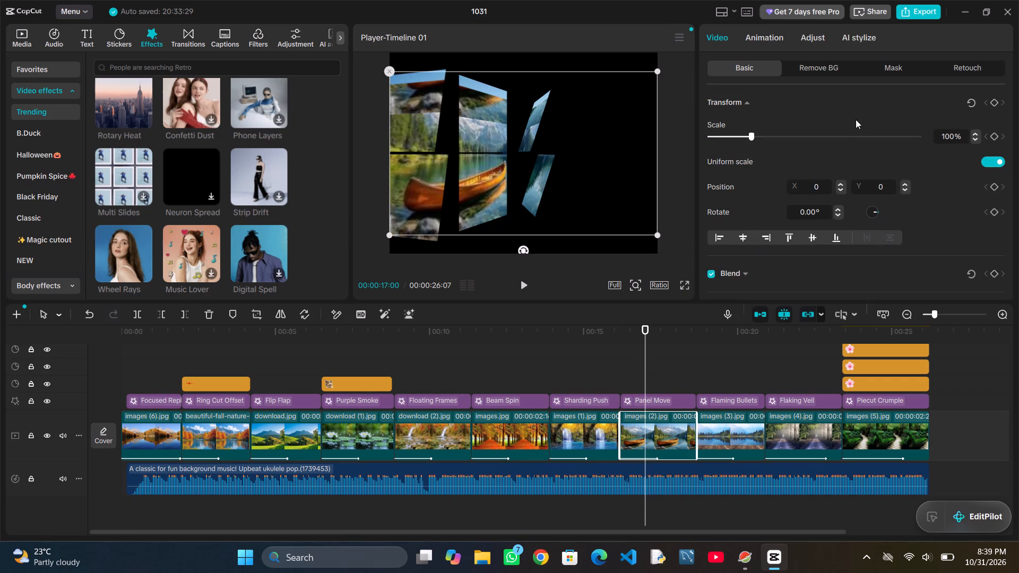
click(772, 42)
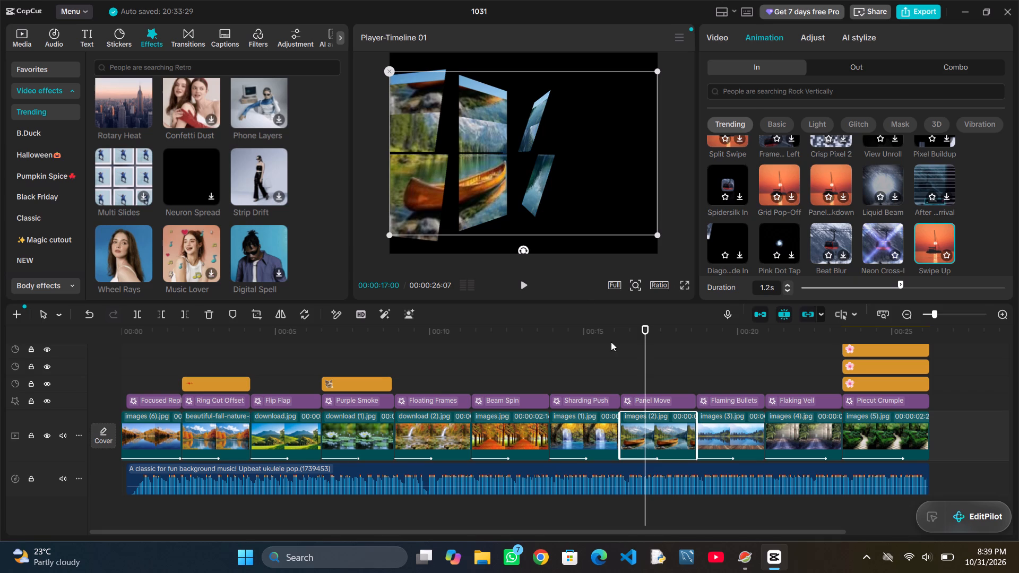
Return the playhead to the start of the timeline and inspect the entrance animation of the first clip, images (6).jpg.
drag(646, 340, 61, 394)
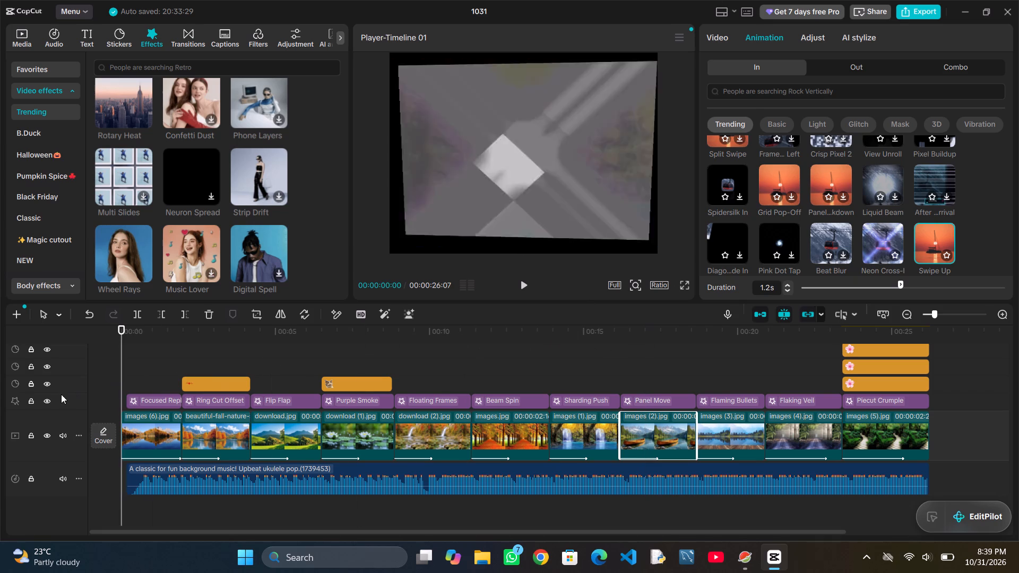
click(149, 439)
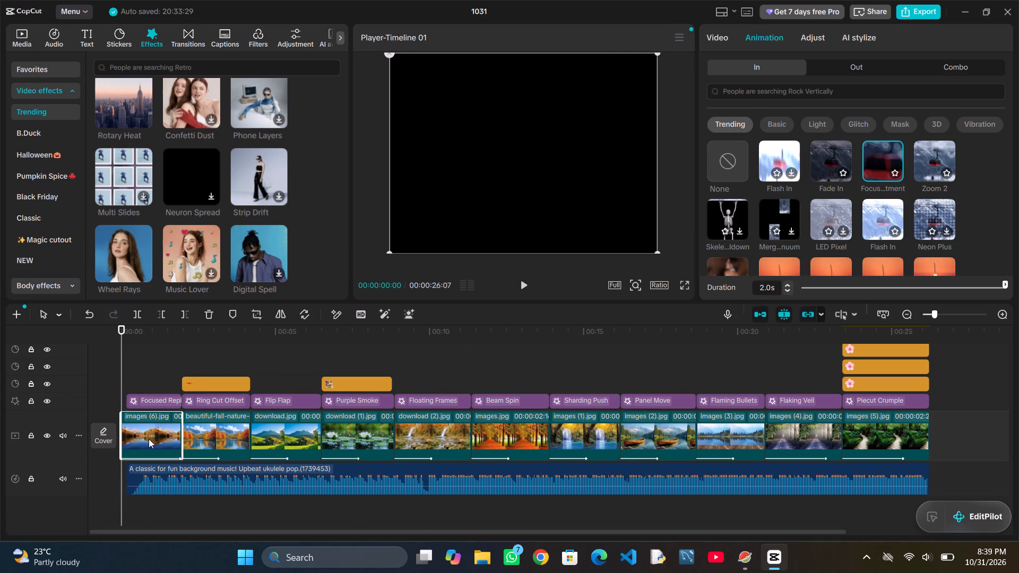
click(120, 377)
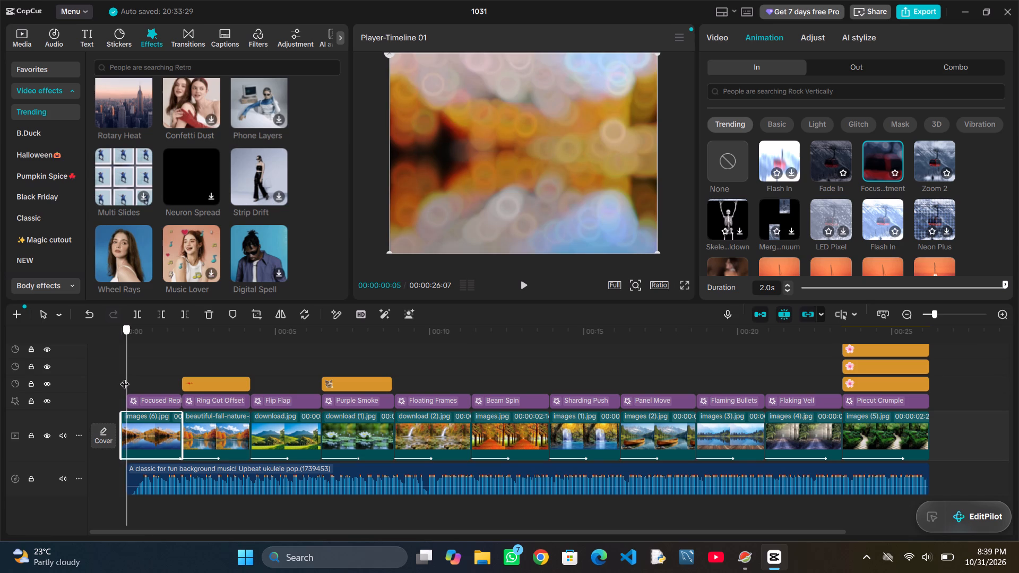
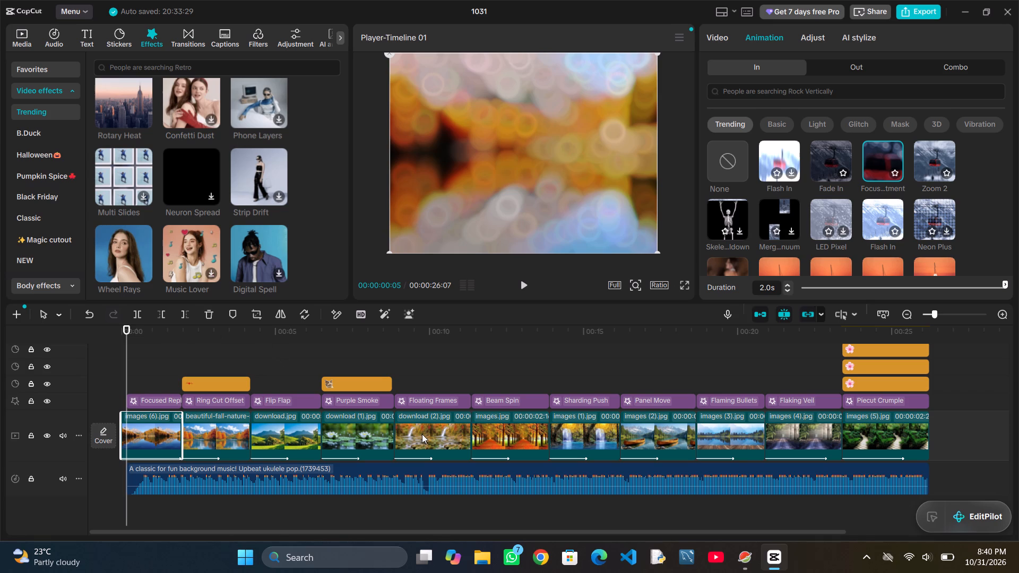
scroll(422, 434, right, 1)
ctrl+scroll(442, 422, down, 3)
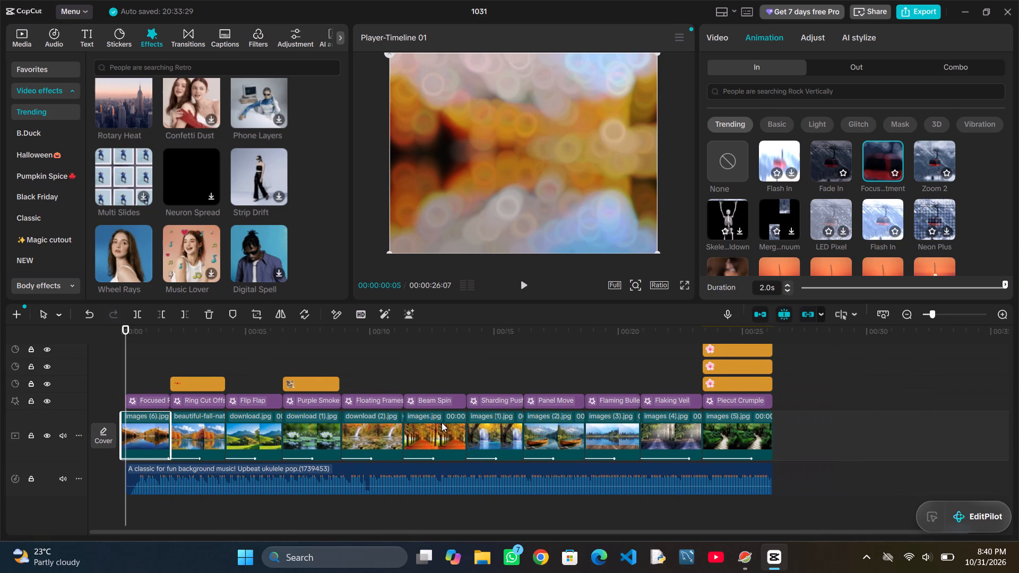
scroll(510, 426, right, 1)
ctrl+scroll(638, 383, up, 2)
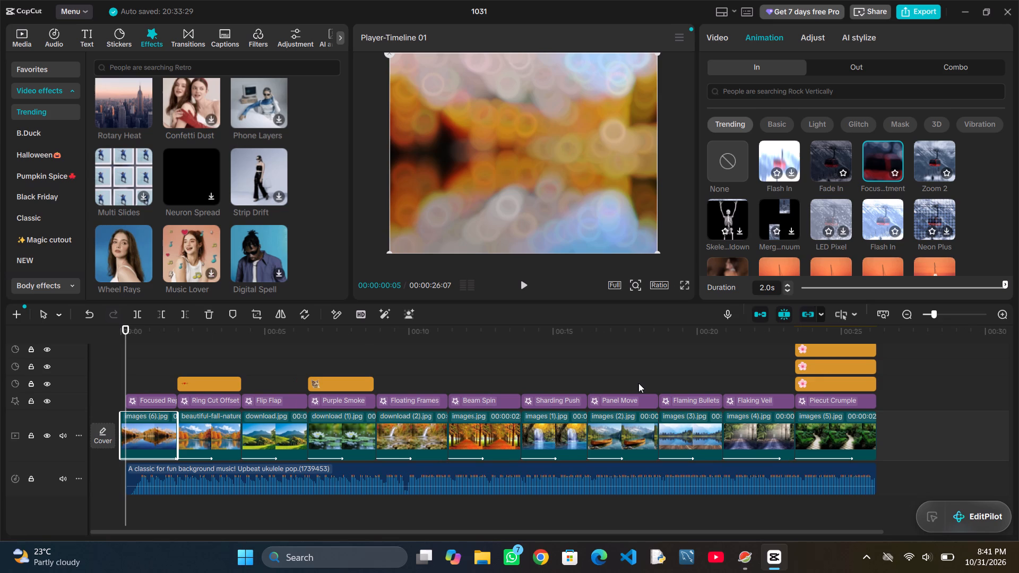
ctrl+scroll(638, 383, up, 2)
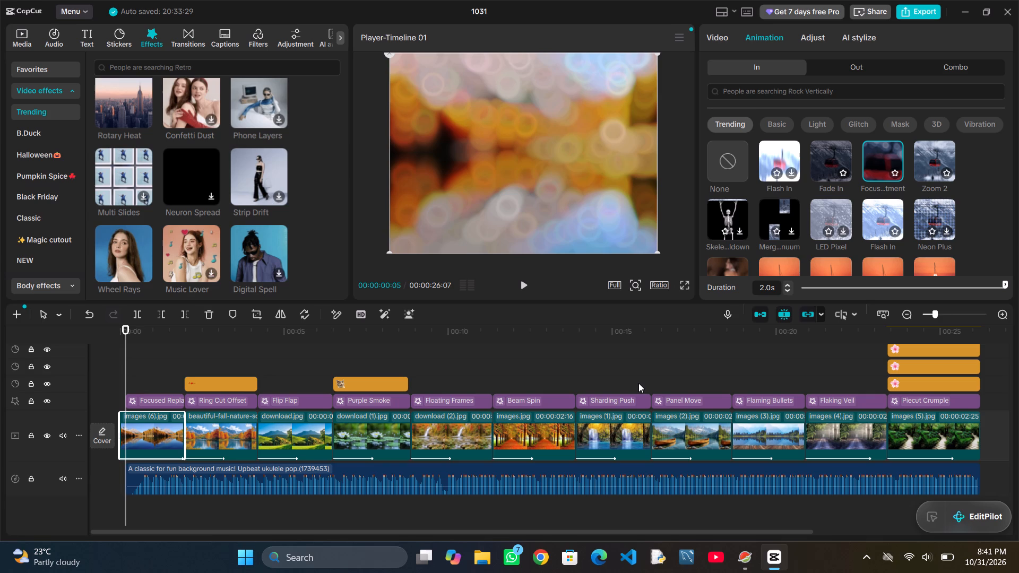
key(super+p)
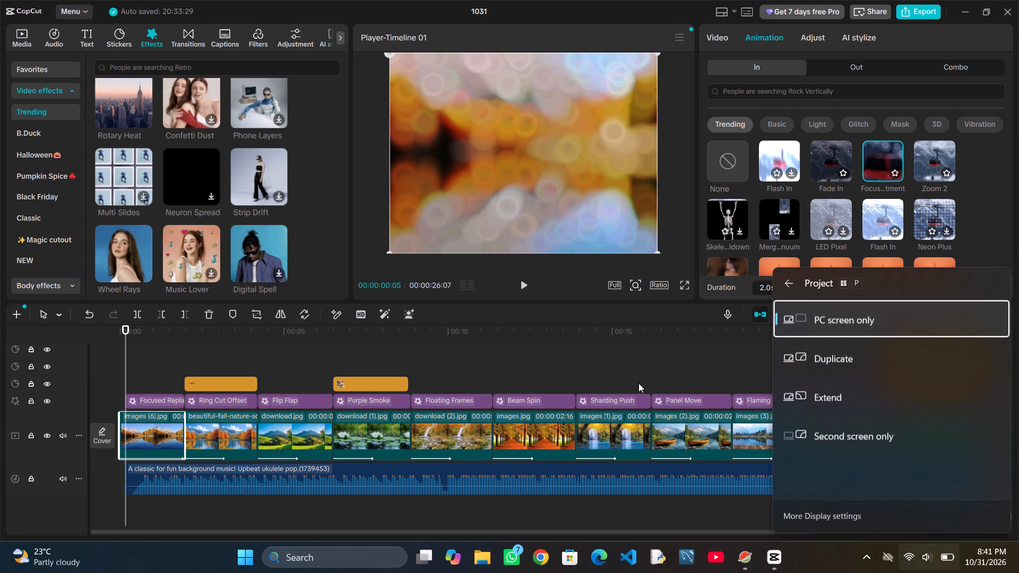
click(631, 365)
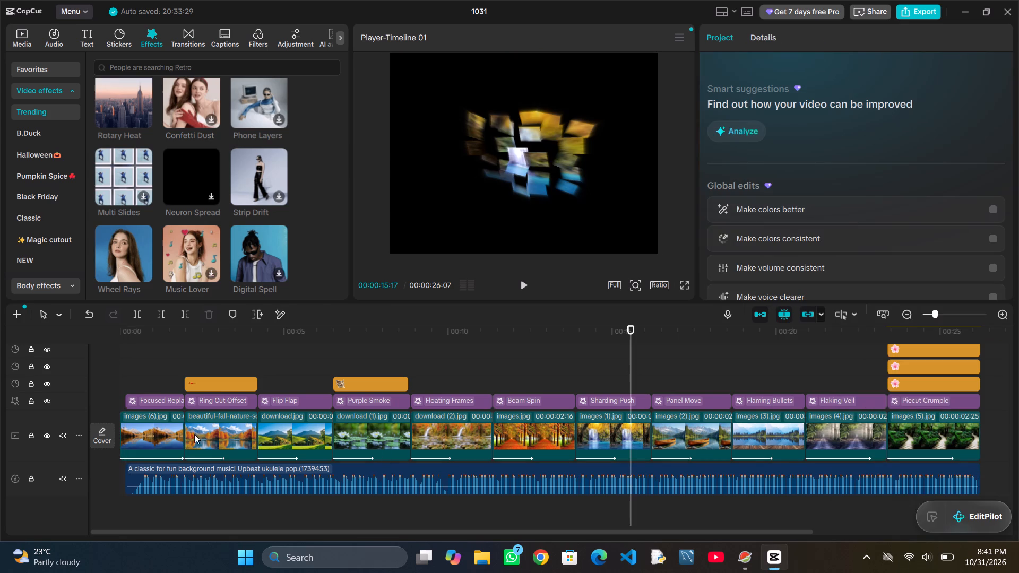
Move the playhead to 00:00:00:18 in the first clip, images (6).jpg, and browse the Trending entrance animations for that clip.
click(121, 431)
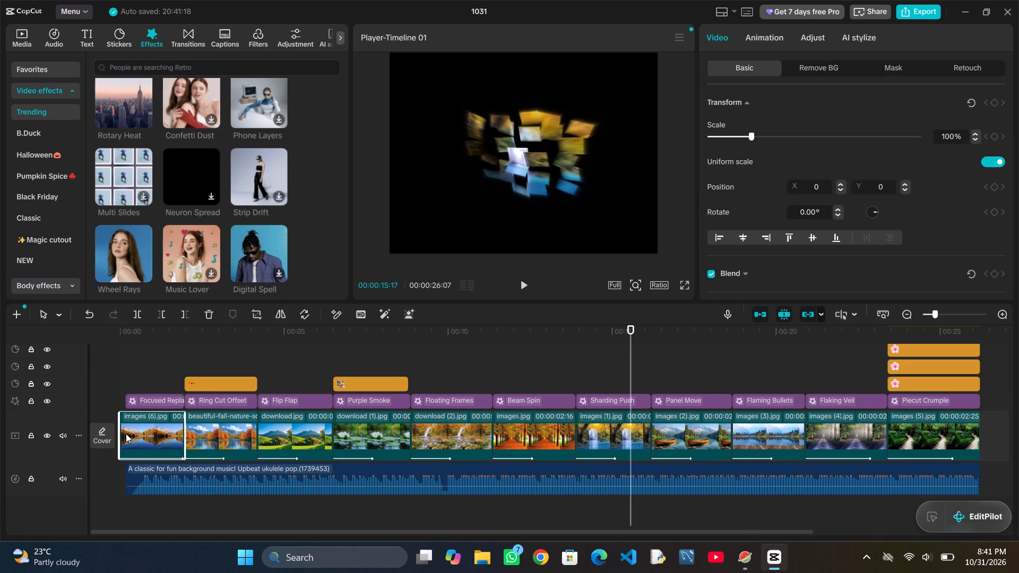
click(126, 433)
click(140, 326)
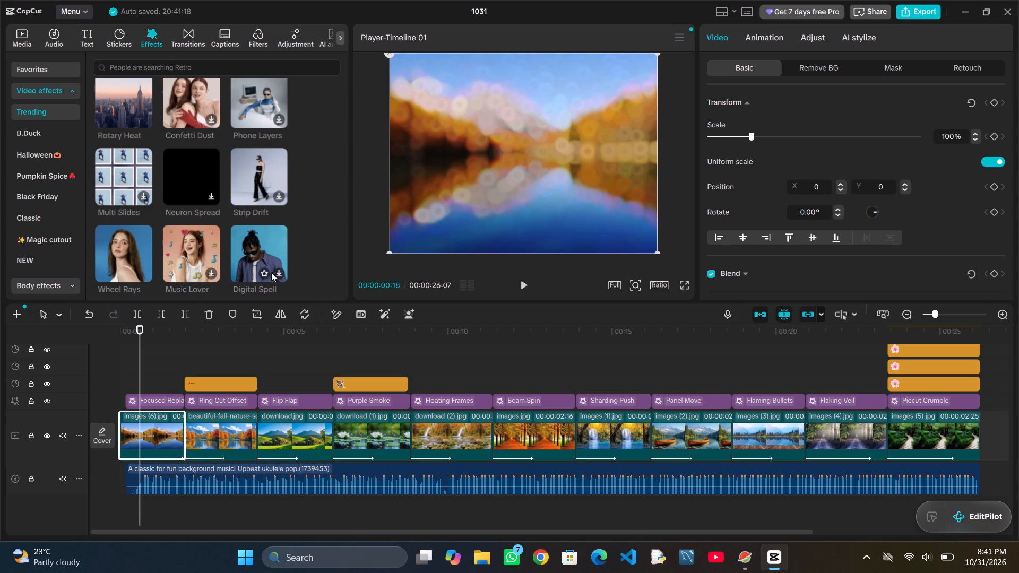
click(759, 36)
scroll(878, 216, down, 1)
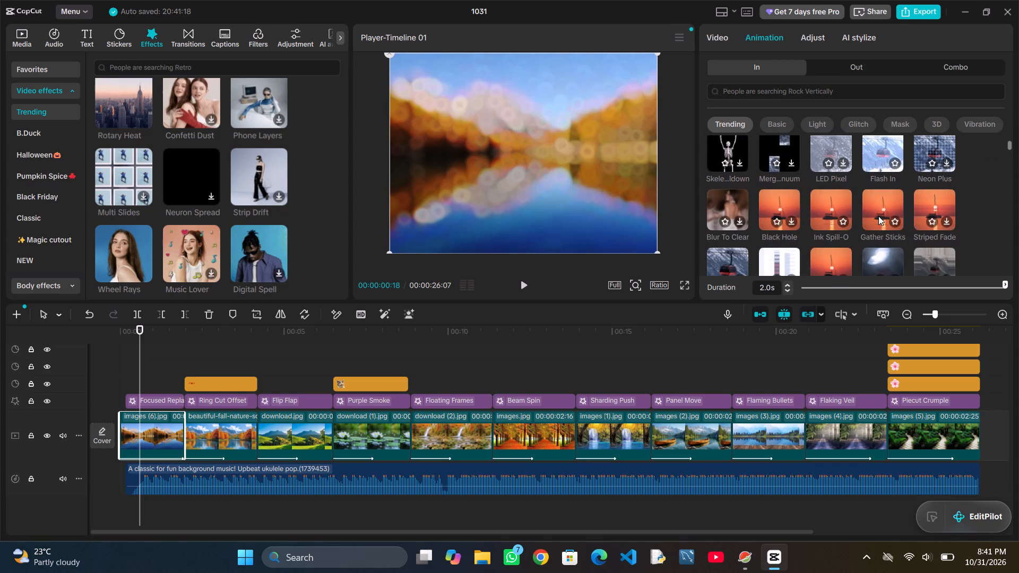
scroll(878, 216, down, 1)
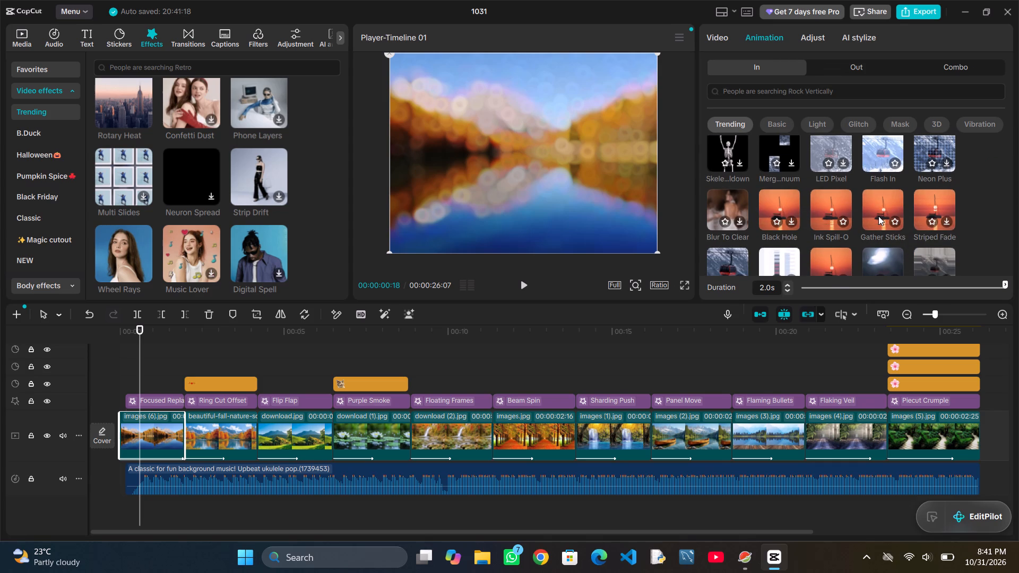
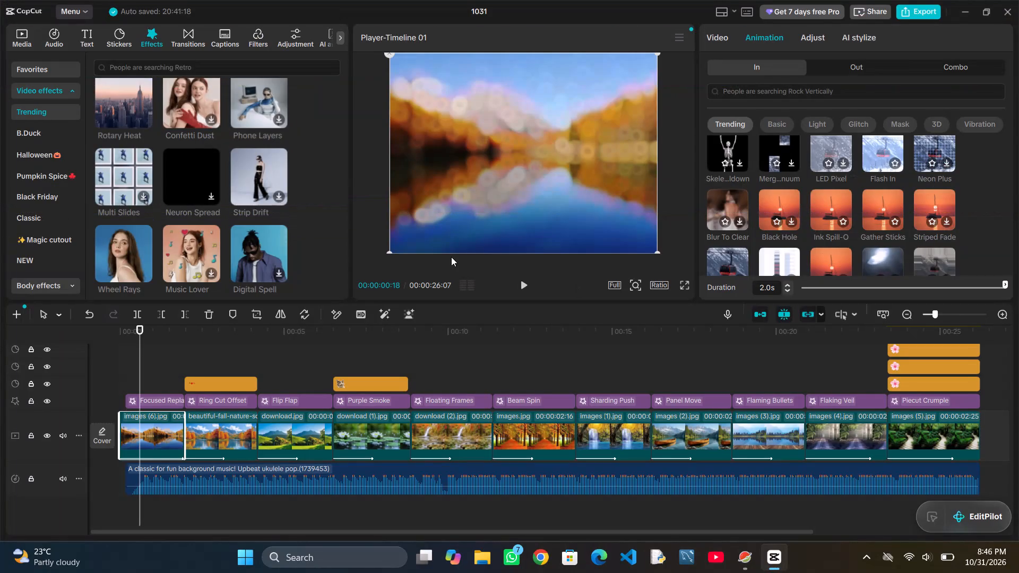
Play the slideshow preview from 00:00:00:18 to review the first clip's entrance animation.
click(514, 288)
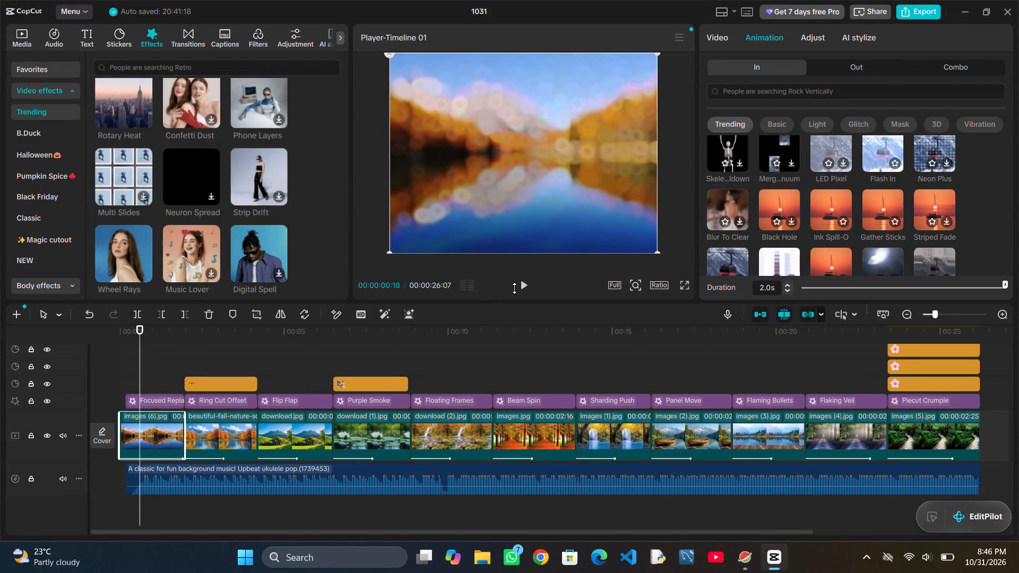
click(520, 286)
key(Return)
key(Return)
key(Return)
key(Return)
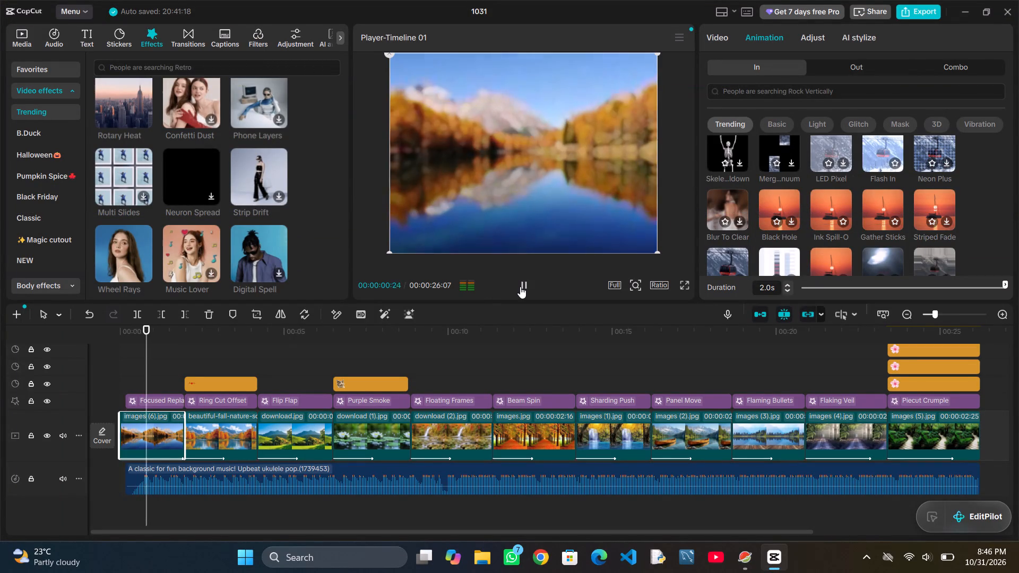